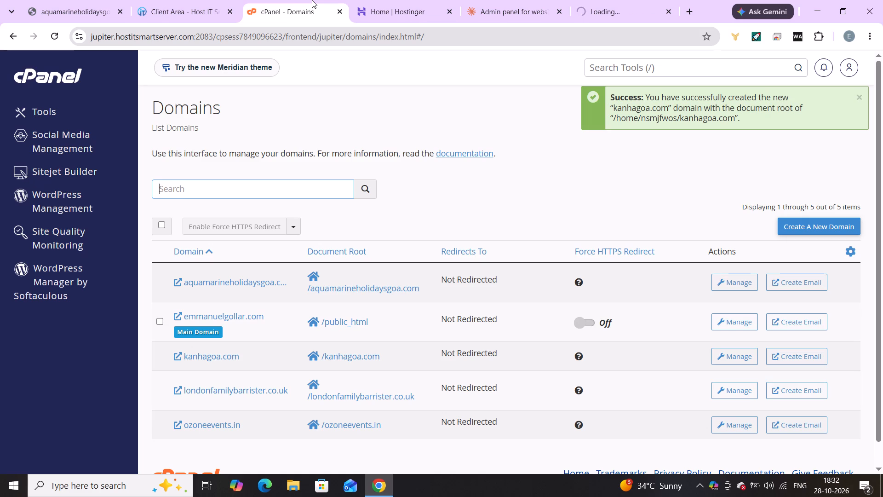
# Open WordPress Management for the hosting account.
pyautogui.click(39, 196)
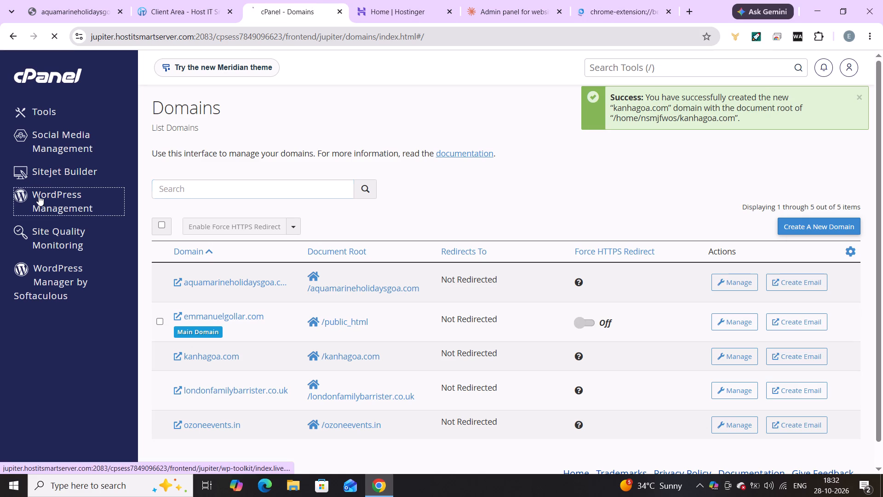
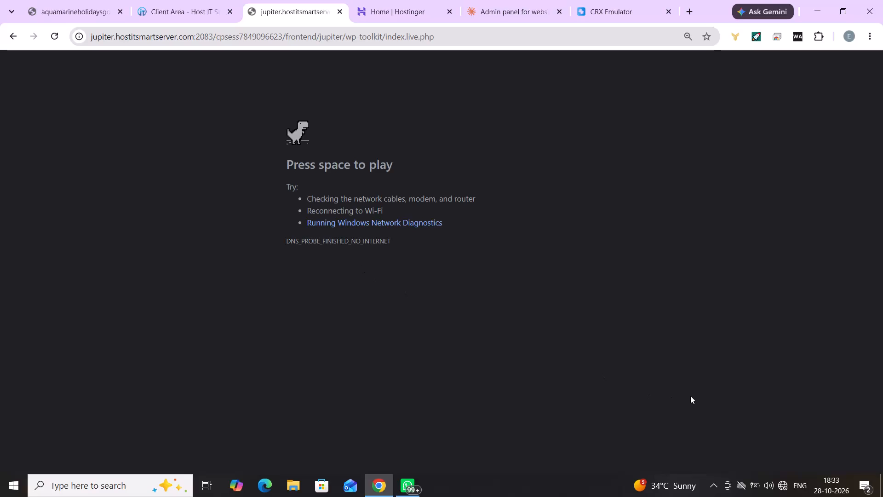
# Disconnect the Wi-Fi network "Jesus love u" and reconnect to it with automatic connection enabled.
pyautogui.click(777, 487)
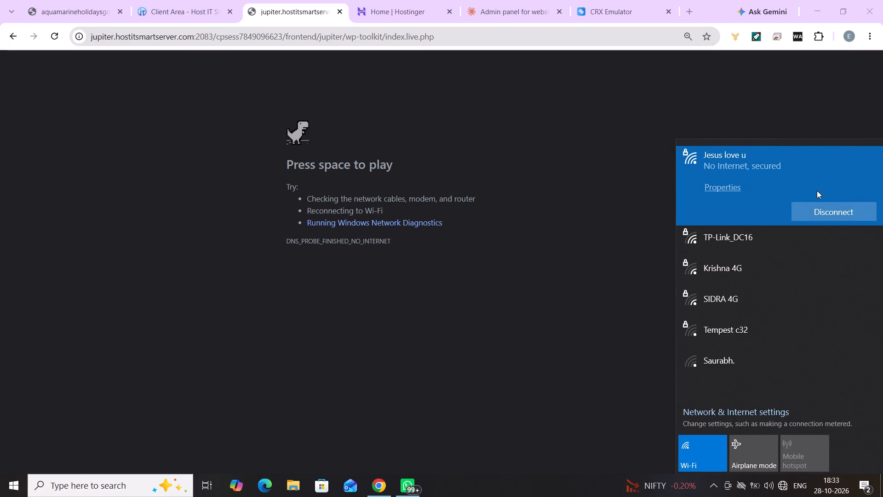
pyautogui.click(845, 209)
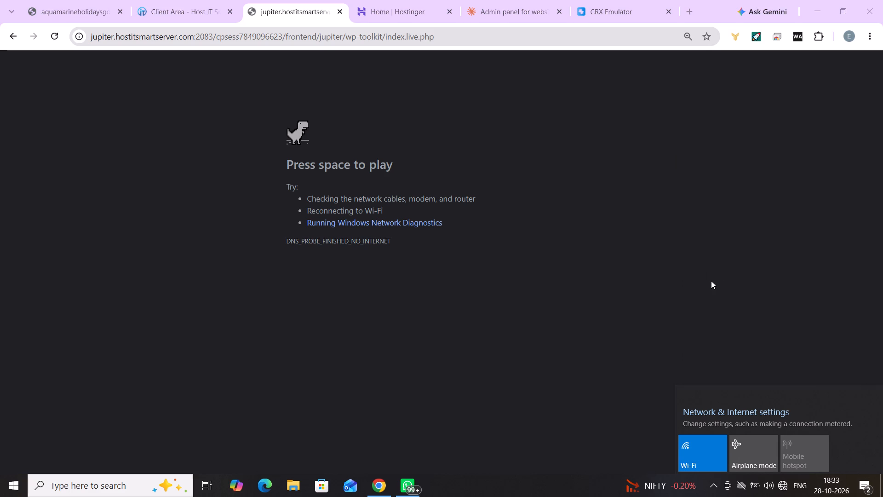
pyautogui.click(750, 155)
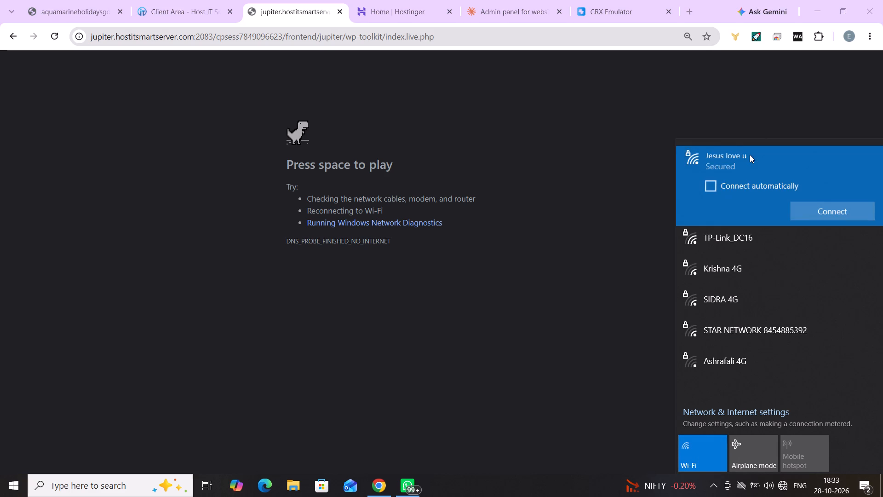
pyautogui.click(745, 184)
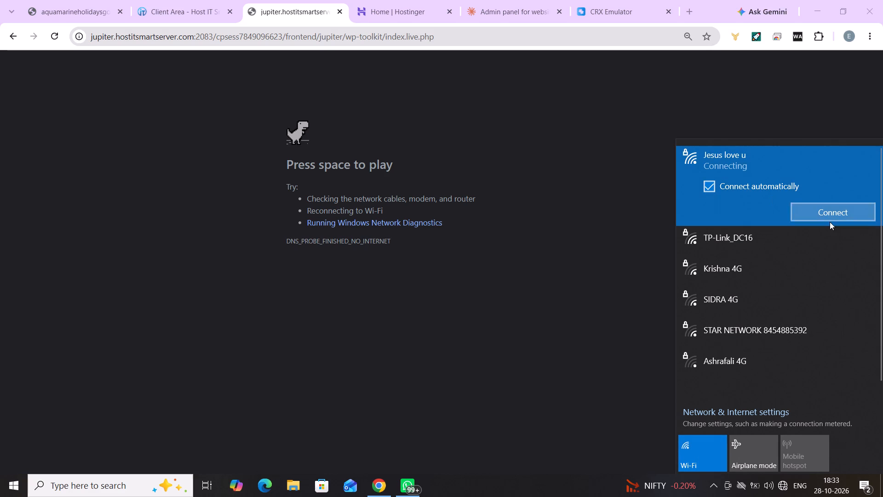
pyautogui.click(818, 214)
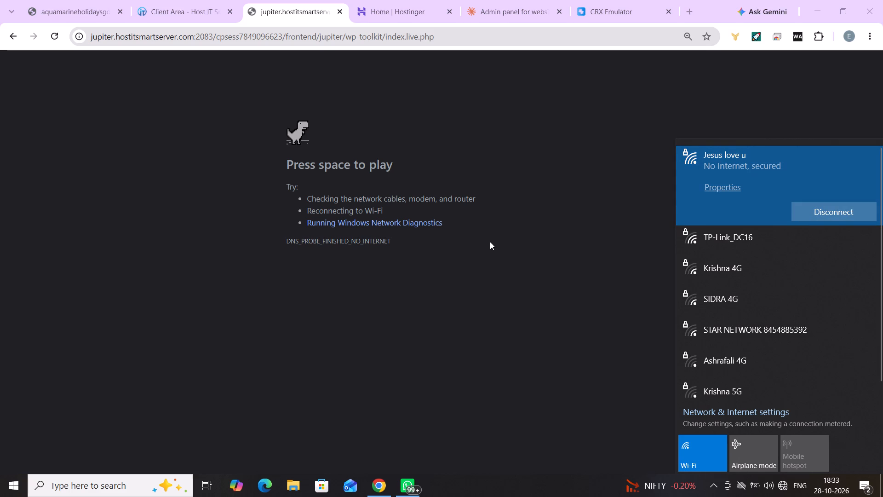
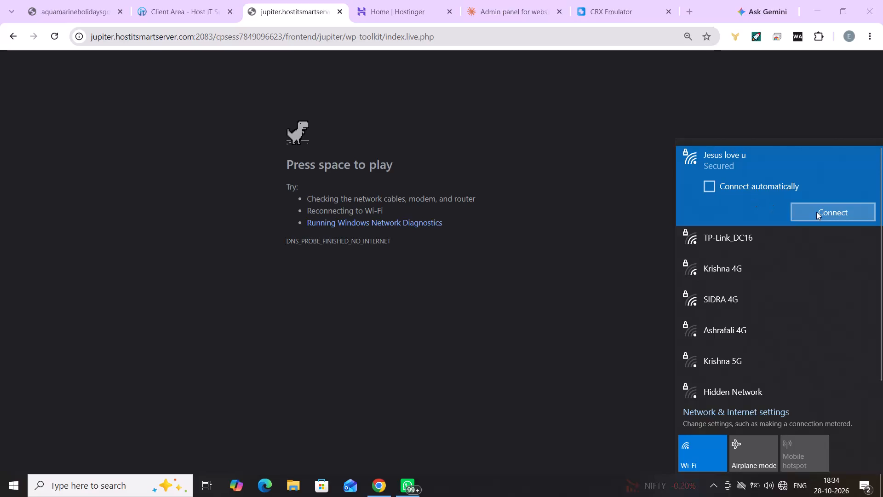
# Connect to the secured Wi-Fi network "Jesus love u" again.
pyautogui.click(816, 212)
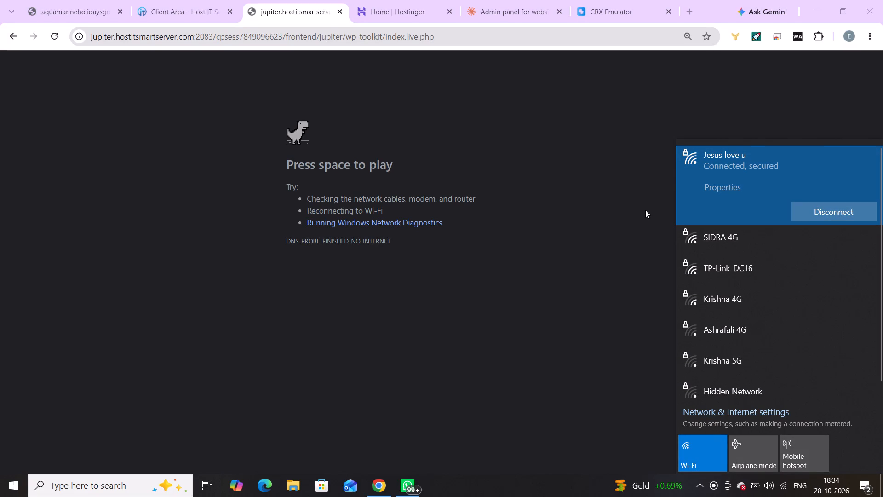
# Reload the WordPress Management page of the hosting account in the browser.
pyautogui.click(53, 39)
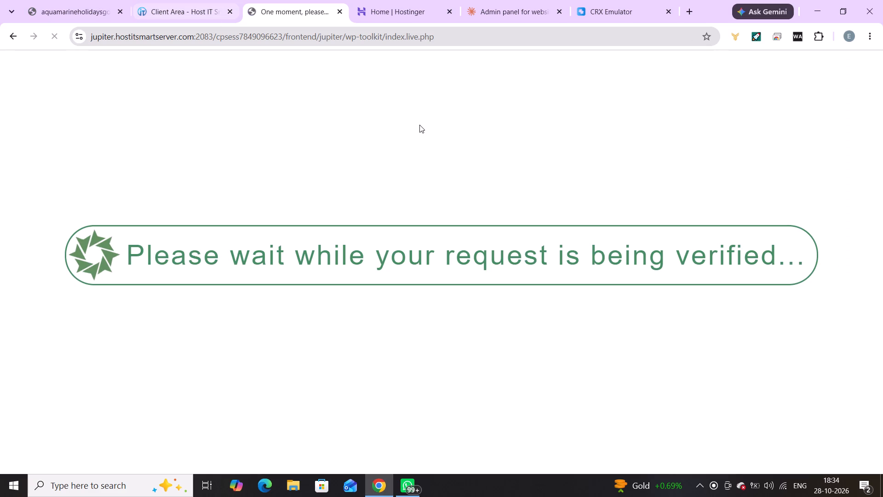
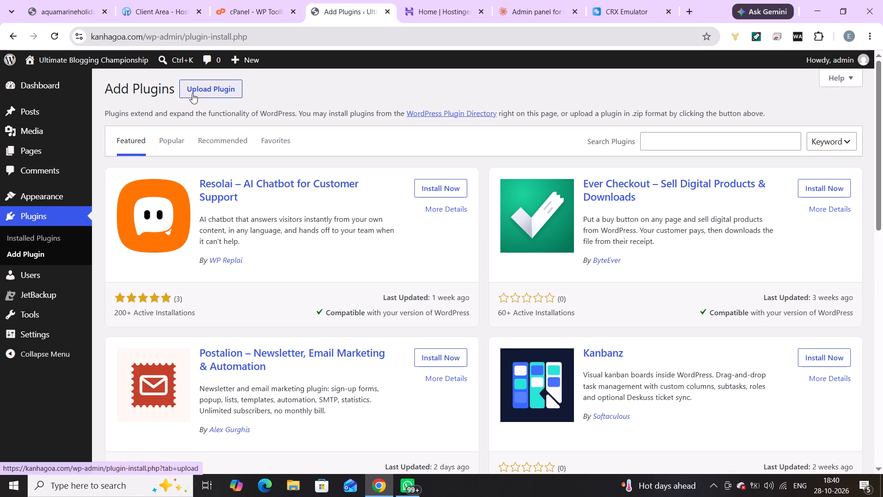
pyautogui.moveTo(192, 94); pyautogui.dragTo(208, 94)
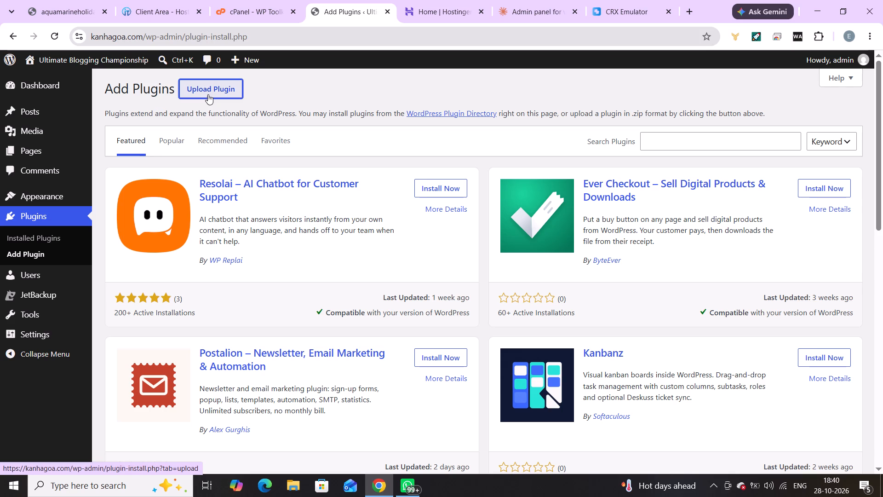
pyautogui.moveTo(208, 94); pyautogui.dragTo(423, 162)
pyautogui.click(244, 72)
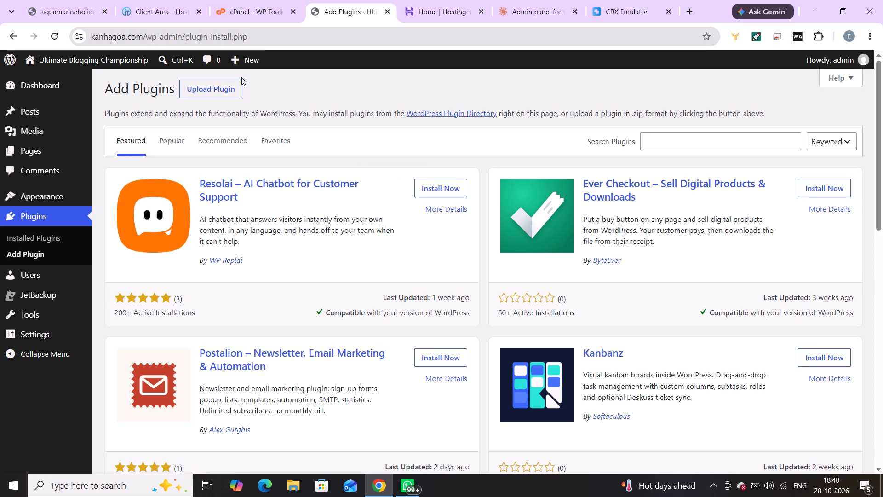
pyautogui.doubleClick(239, 81)
pyautogui.moveTo(239, 81); pyautogui.dragTo(281, 93)
pyautogui.click(246, 86)
pyautogui.click(230, 89)
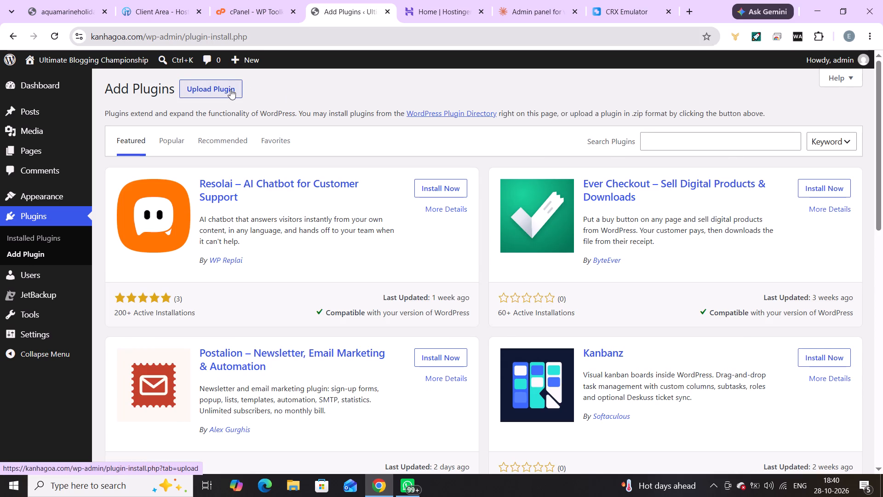
pyautogui.moveTo(230, 89); pyautogui.dragTo(441, 189)
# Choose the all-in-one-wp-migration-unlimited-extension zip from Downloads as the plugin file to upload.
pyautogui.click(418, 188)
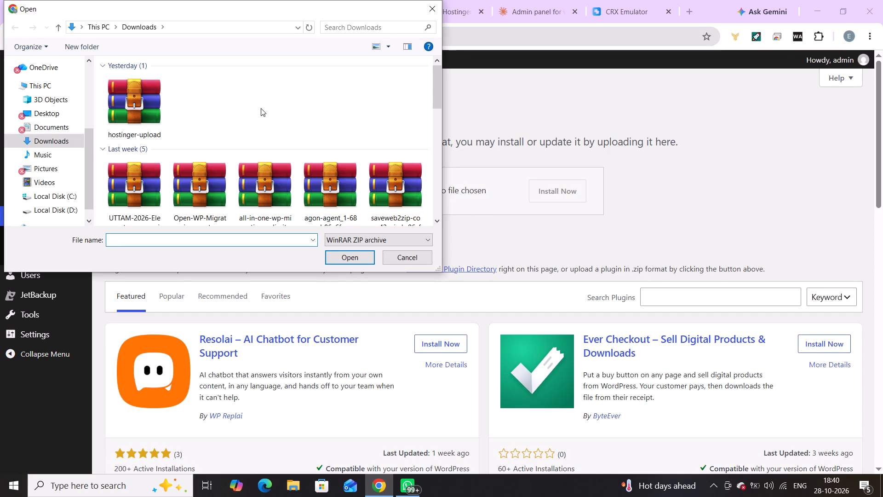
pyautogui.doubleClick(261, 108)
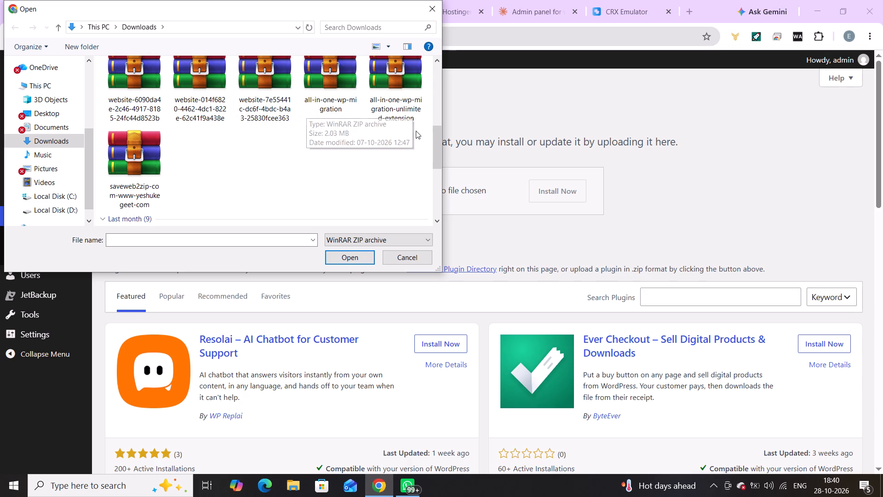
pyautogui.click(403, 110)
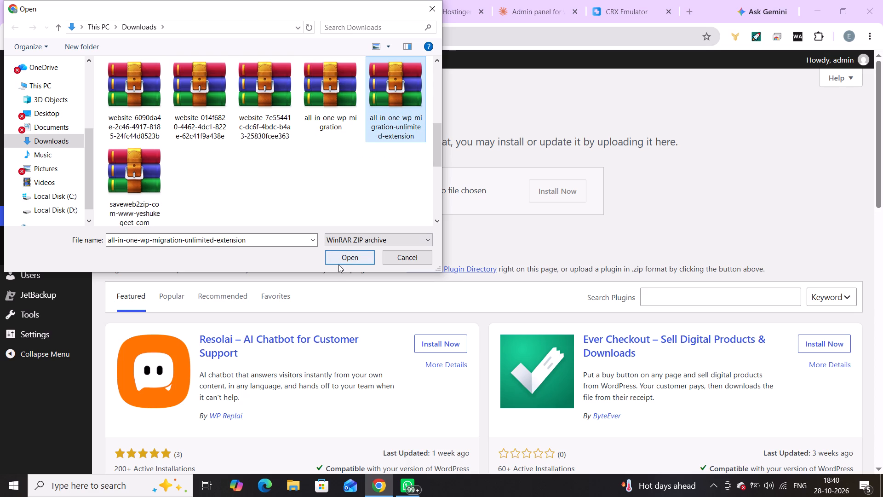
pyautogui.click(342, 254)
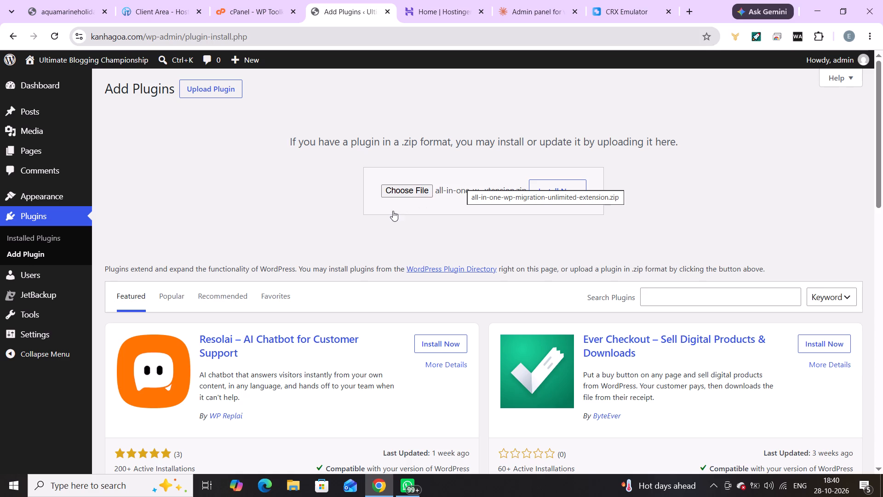
# Choose the Open-WP-Migration-master zip from Downloads as the plugin file to upload.
pyautogui.click(398, 195)
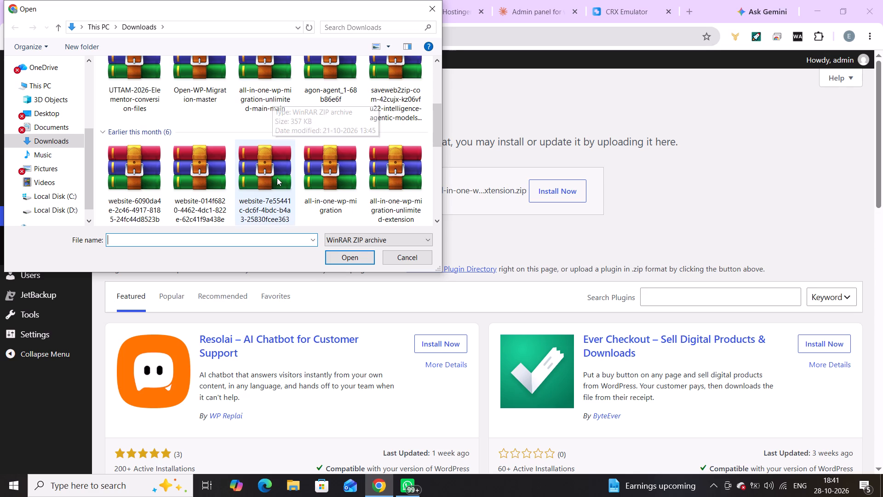
pyautogui.moveTo(277, 178); pyautogui.dragTo(295, 169)
pyautogui.moveTo(314, 157); pyautogui.dragTo(333, 154)
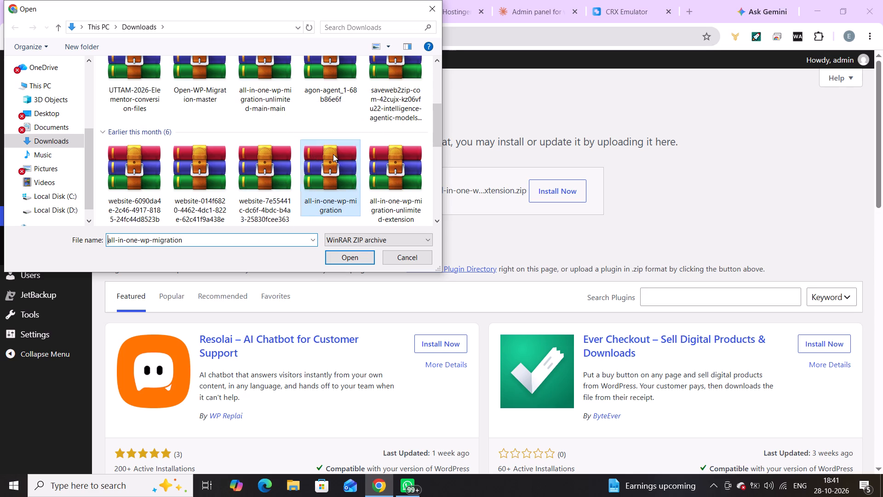
pyautogui.moveTo(333, 154); pyautogui.dragTo(345, 154)
pyautogui.moveTo(345, 154); pyautogui.dragTo(362, 151)
pyautogui.moveTo(362, 151); pyautogui.dragTo(396, 141)
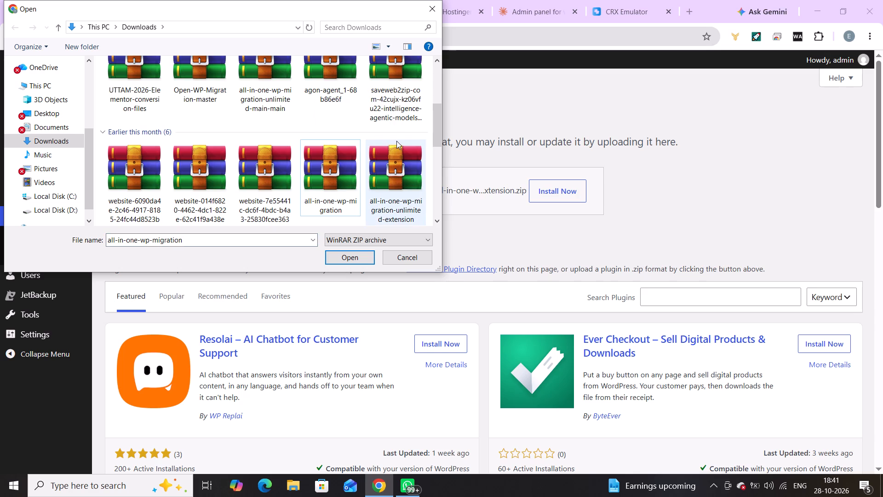
pyautogui.moveTo(436, 132); pyautogui.dragTo(437, 121)
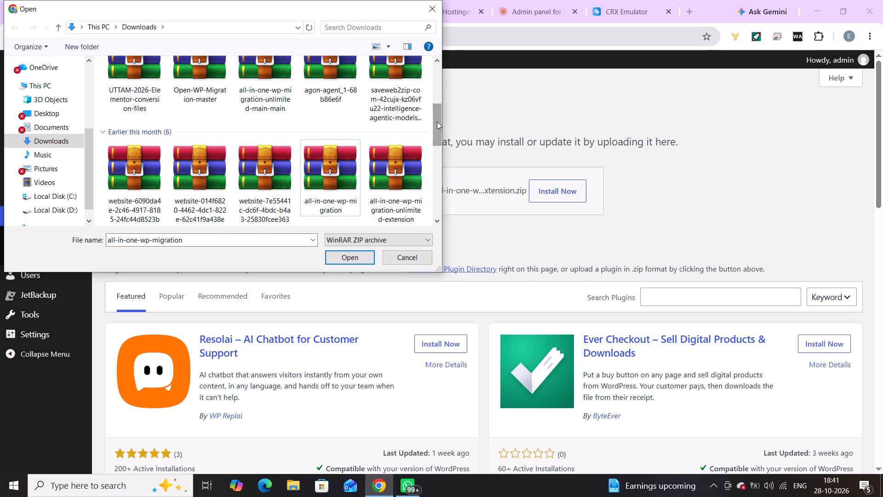
pyautogui.moveTo(437, 121); pyautogui.dragTo(438, 98)
pyautogui.moveTo(438, 98); pyautogui.dragTo(438, 114)
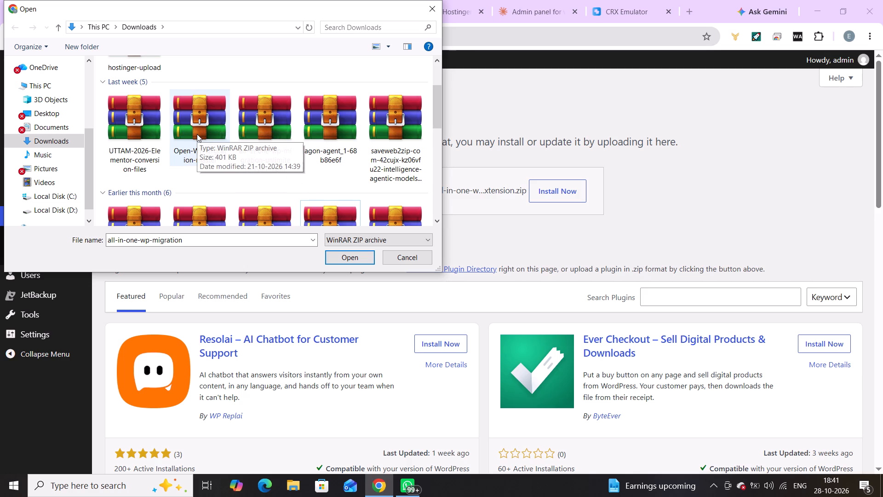
pyautogui.click(248, 183)
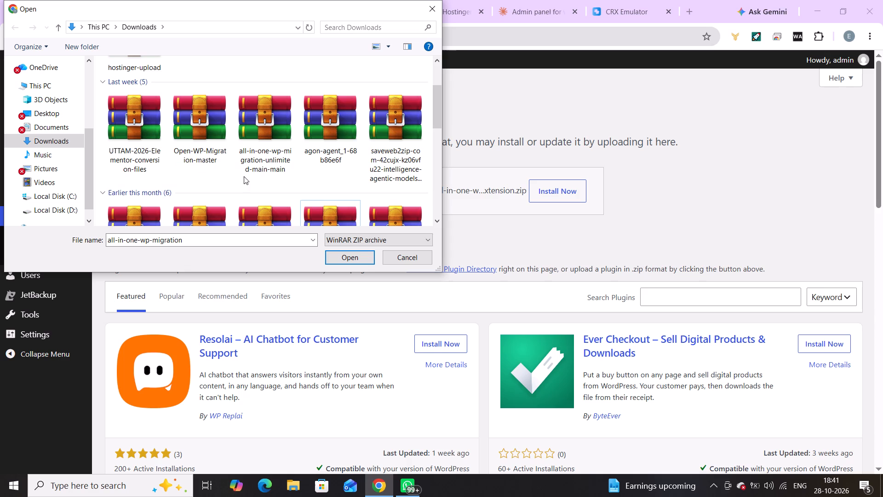
pyautogui.click(211, 151)
pyautogui.click(211, 152)
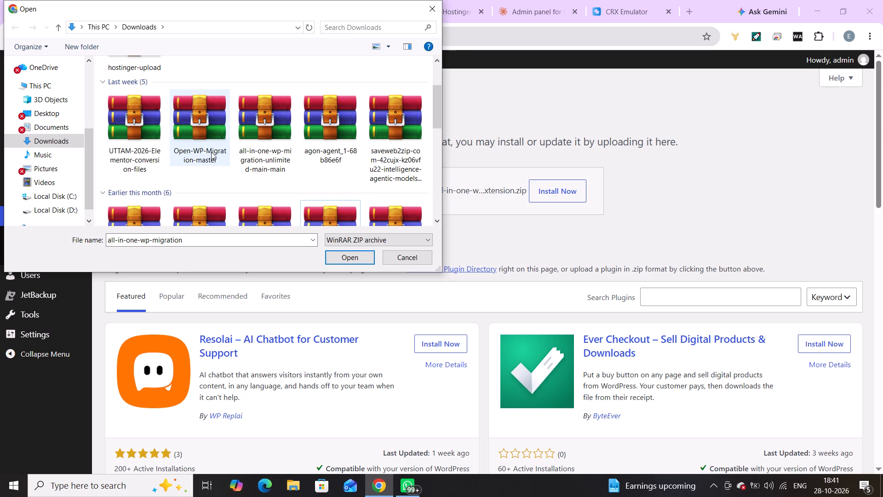
pyautogui.click(211, 152)
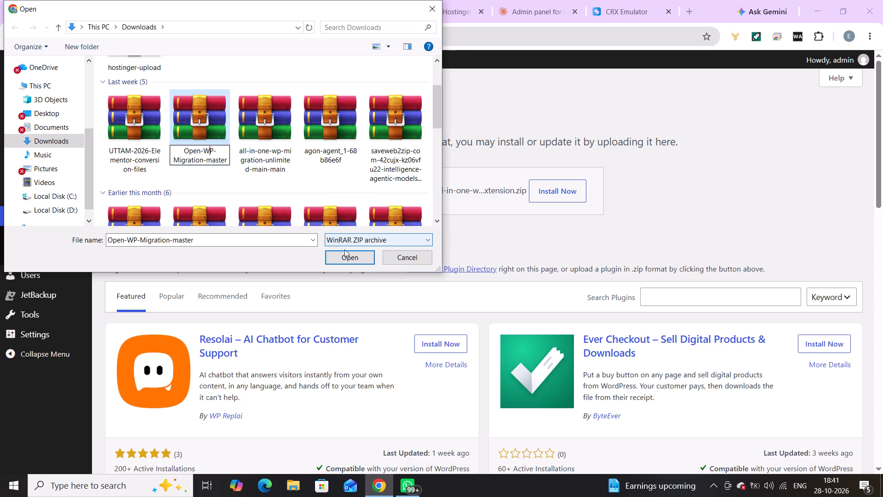
pyautogui.click(349, 263)
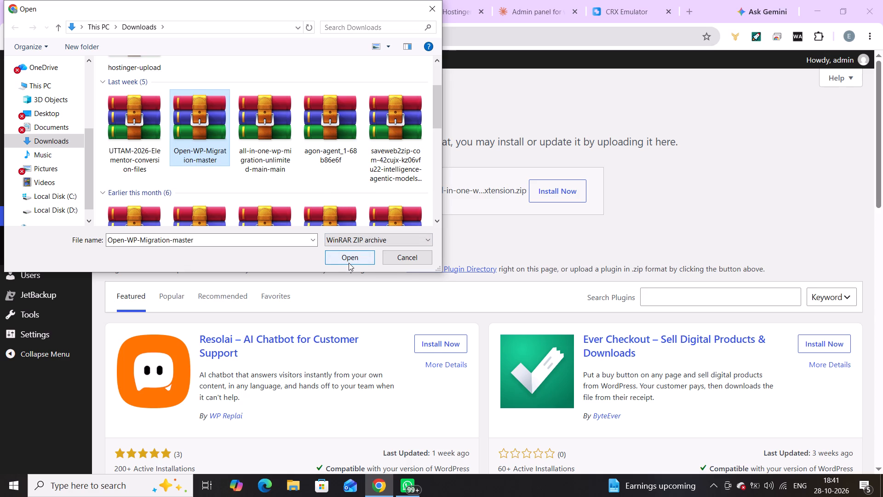
pyautogui.click(349, 263)
pyautogui.moveTo(349, 263); pyautogui.dragTo(511, 253)
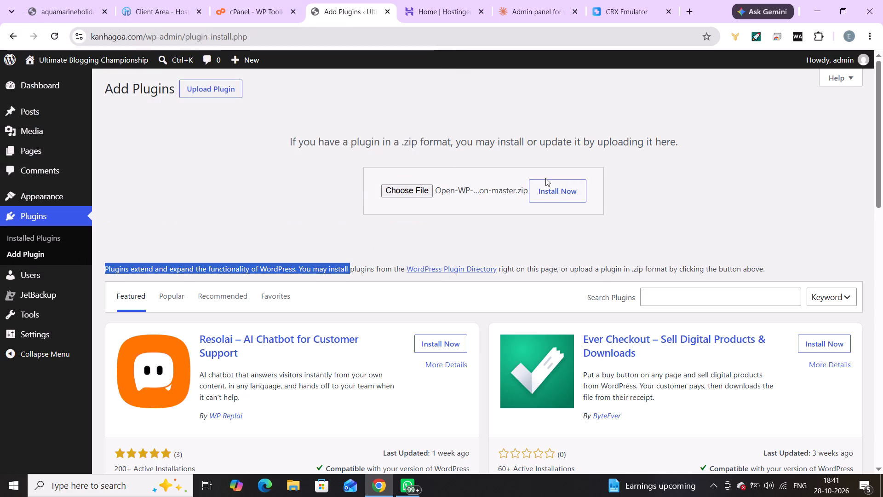
# Install the plugin from the chosen Open-WP-Migration-master zip and activate it.
pyautogui.click(559, 192)
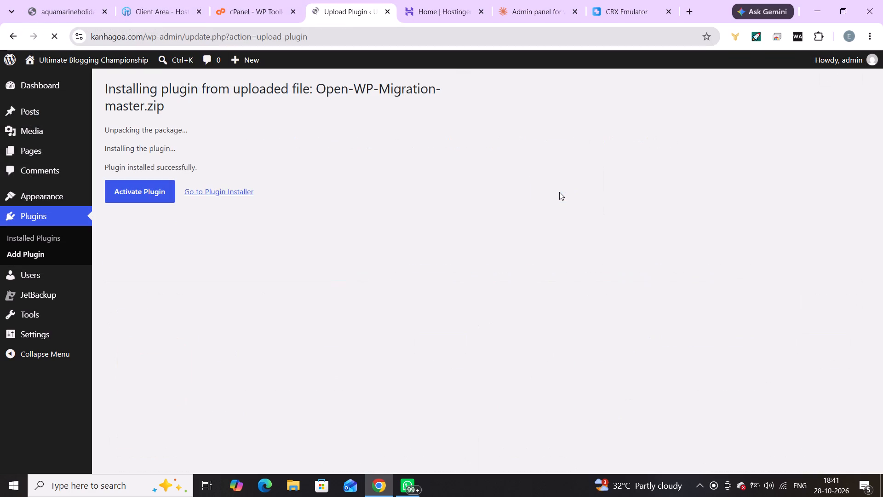
pyautogui.click(143, 201)
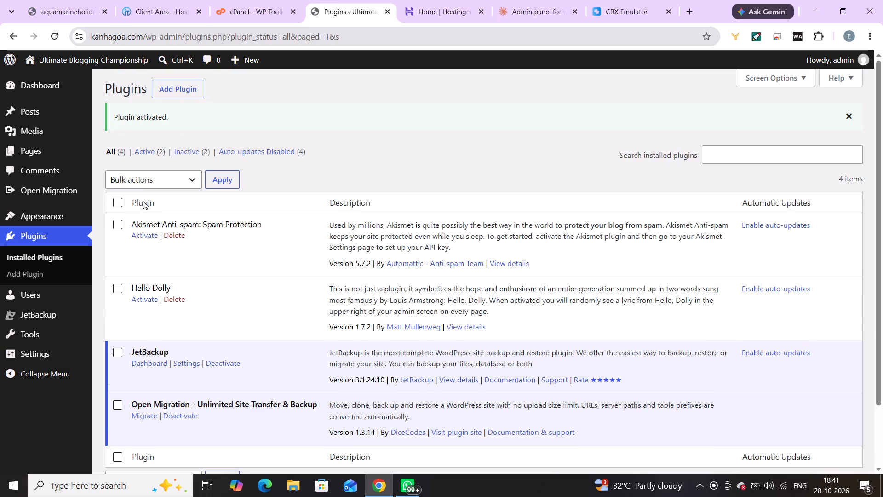
pyautogui.click(143, 201)
pyautogui.moveTo(143, 211); pyautogui.dragTo(123, 214)
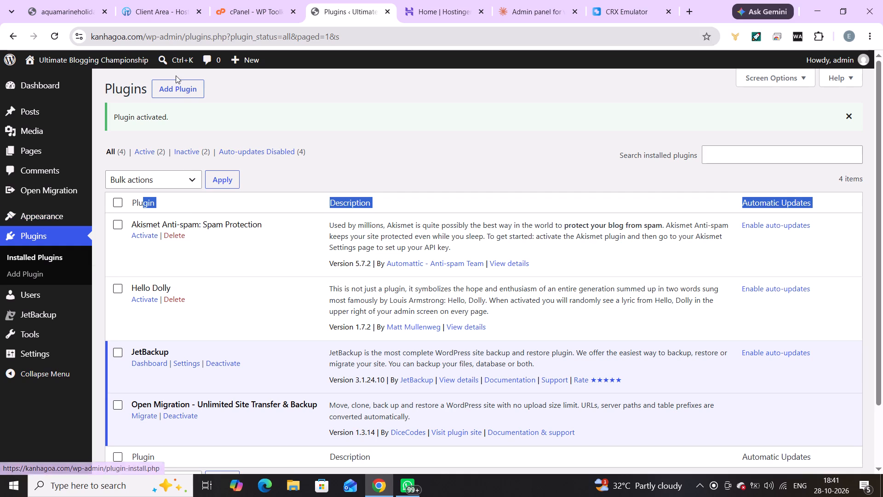
# Search the WordPress plugin directory for "all in" from the Add Plugins page.
pyautogui.click(185, 88)
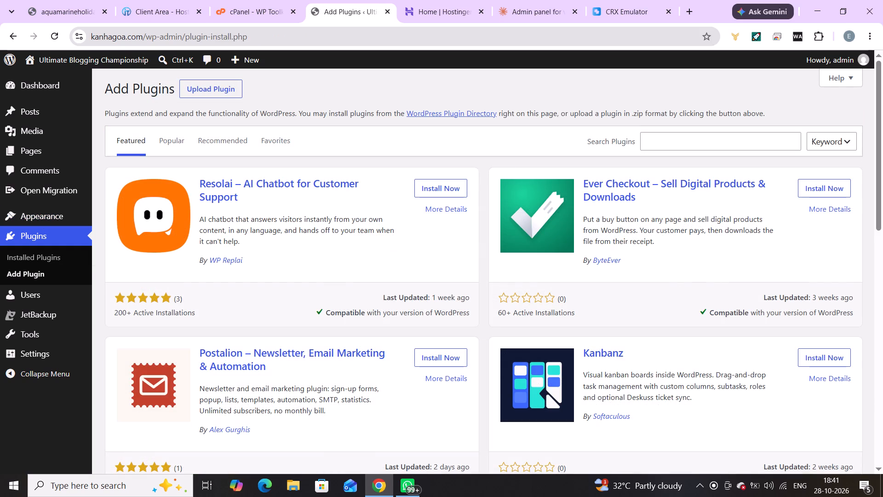
pyautogui.click(702, 145)
pyautogui.write('AL')
pyautogui.press('BackSpace')
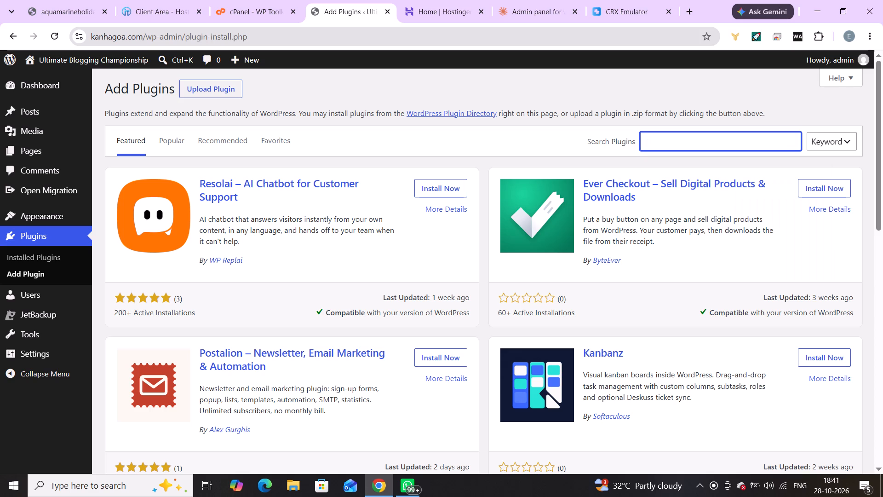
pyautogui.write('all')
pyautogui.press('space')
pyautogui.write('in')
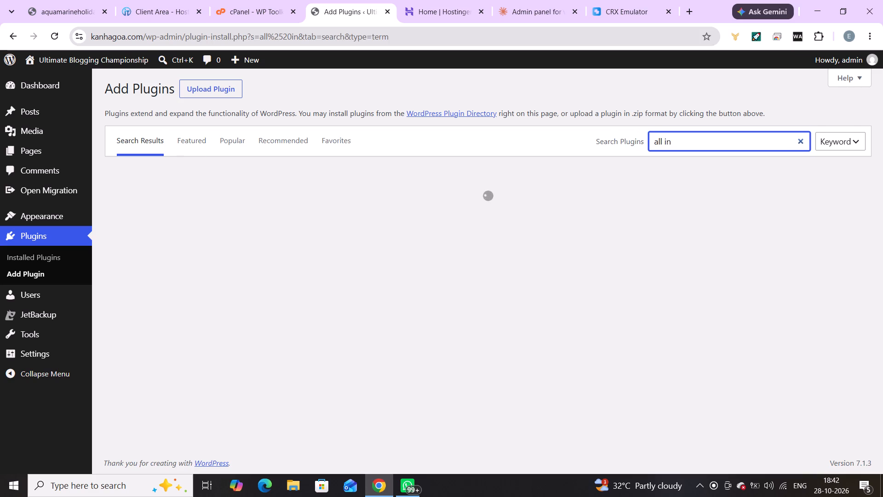
# Extend the plugin search to "all in one" and install the All-in-One WP Migration and Backup plugin by ServMask.
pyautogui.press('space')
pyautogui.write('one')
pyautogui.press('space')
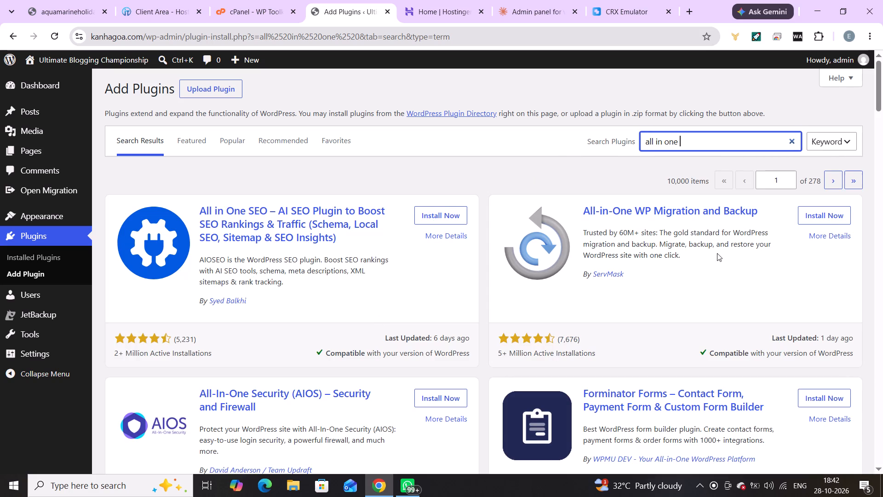
pyautogui.click(831, 212)
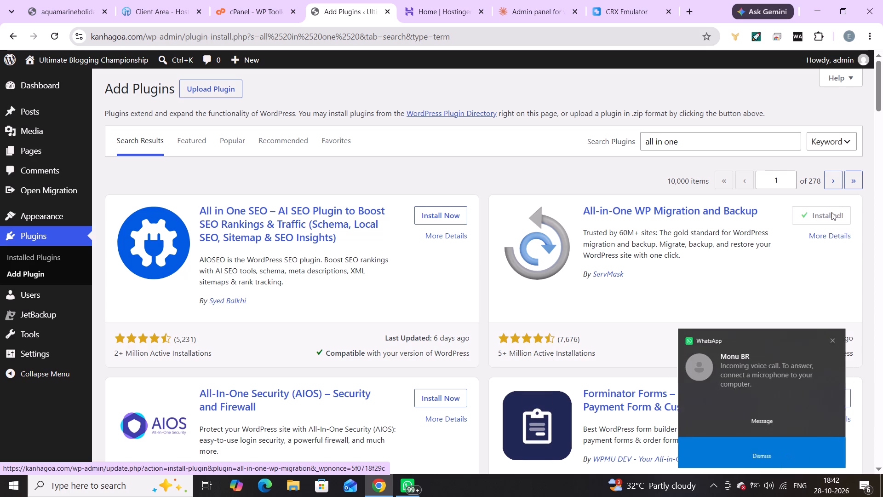
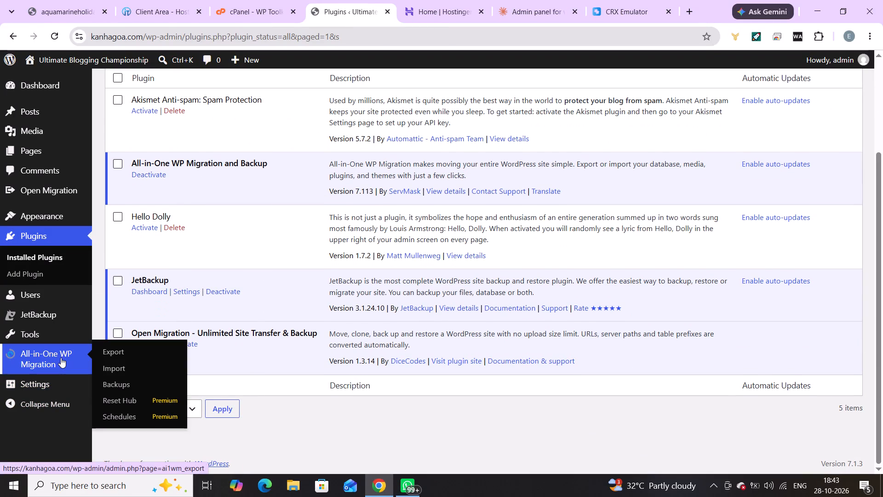
pyautogui.click(131, 368)
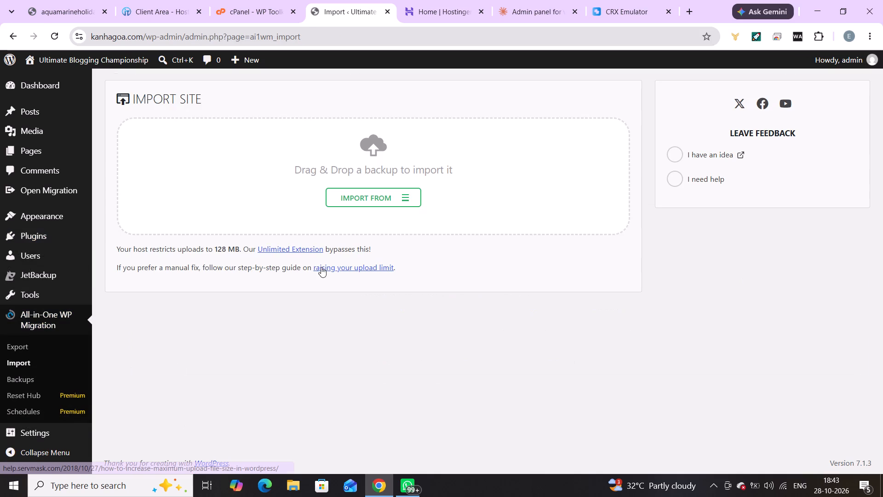
pyautogui.click(374, 191)
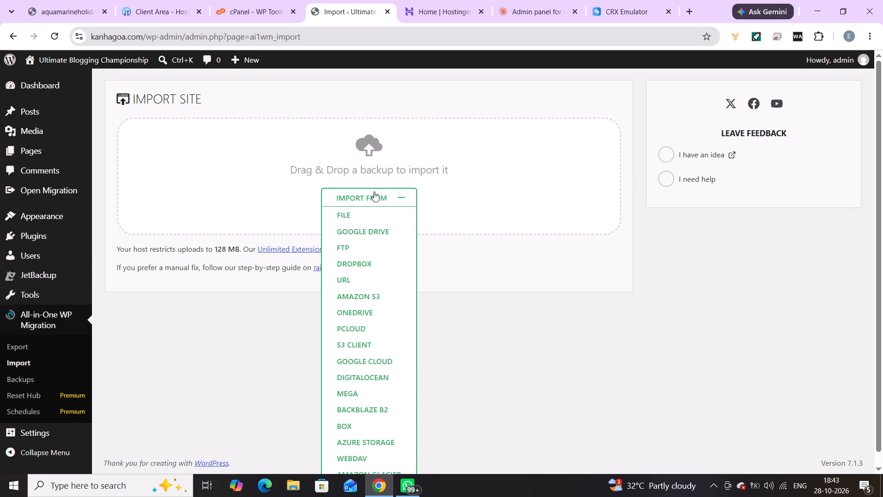
pyautogui.click(343, 217)
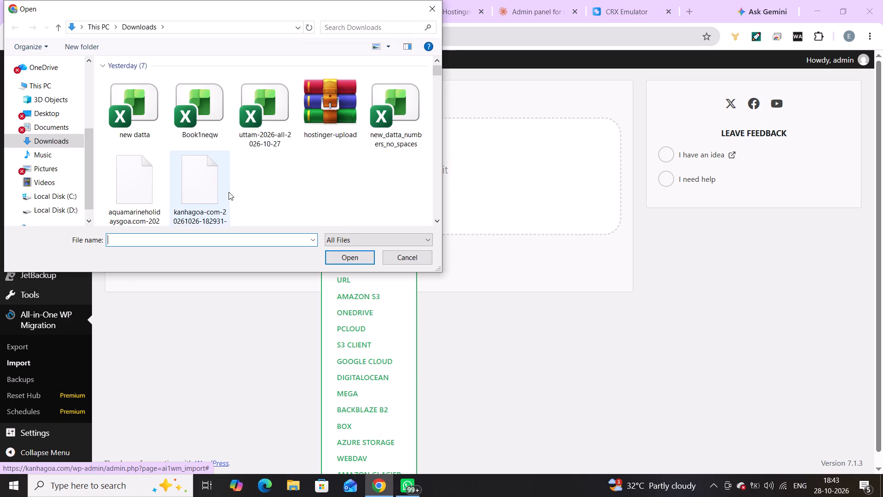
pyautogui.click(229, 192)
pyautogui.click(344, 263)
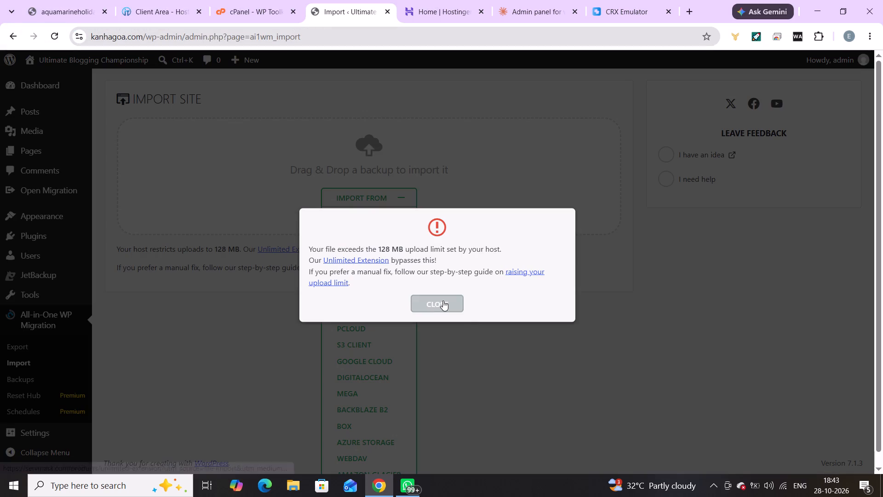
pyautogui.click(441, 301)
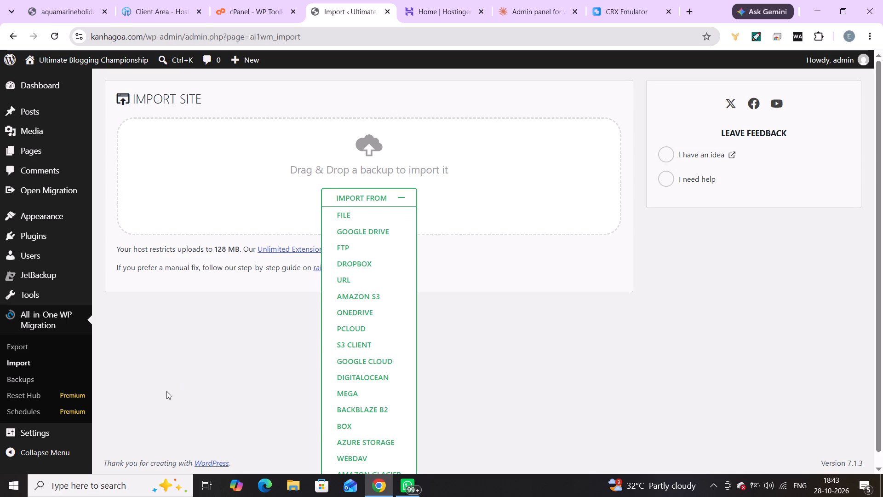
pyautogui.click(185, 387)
pyautogui.click(273, 0)
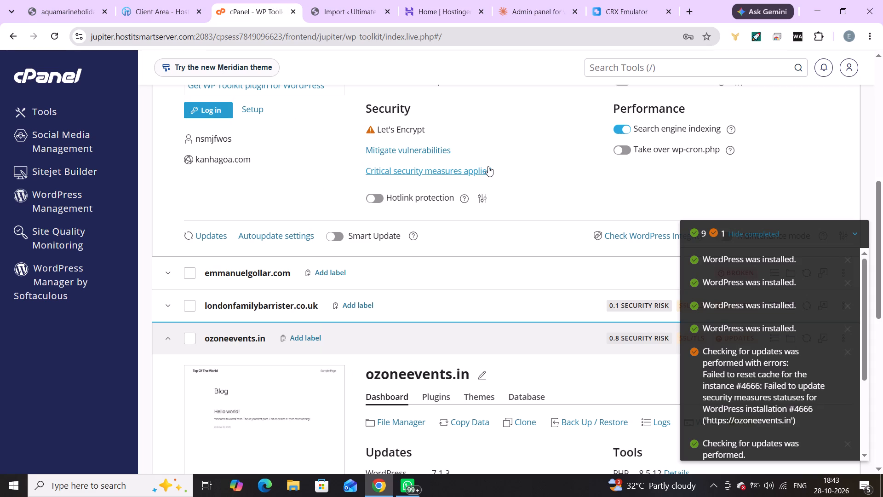
pyautogui.moveTo(882, 249); pyautogui.dragTo(882, 220)
pyautogui.moveTo(882, 220); pyautogui.dragTo(882, 185)
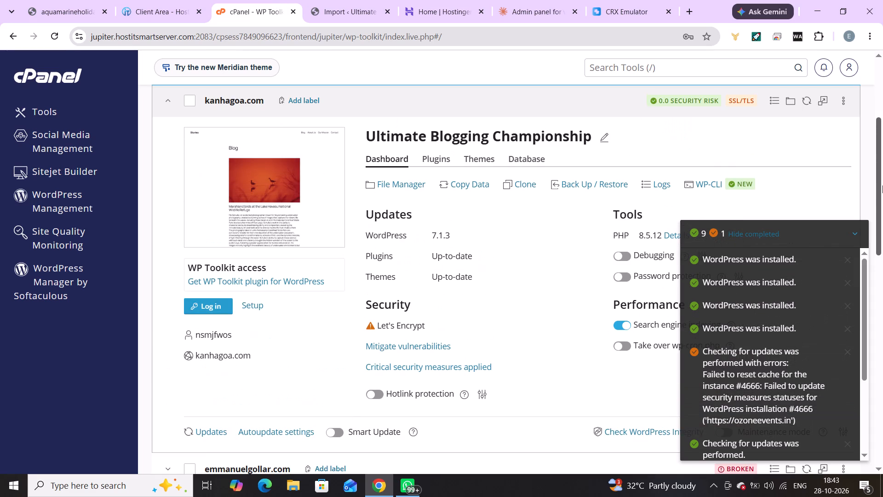
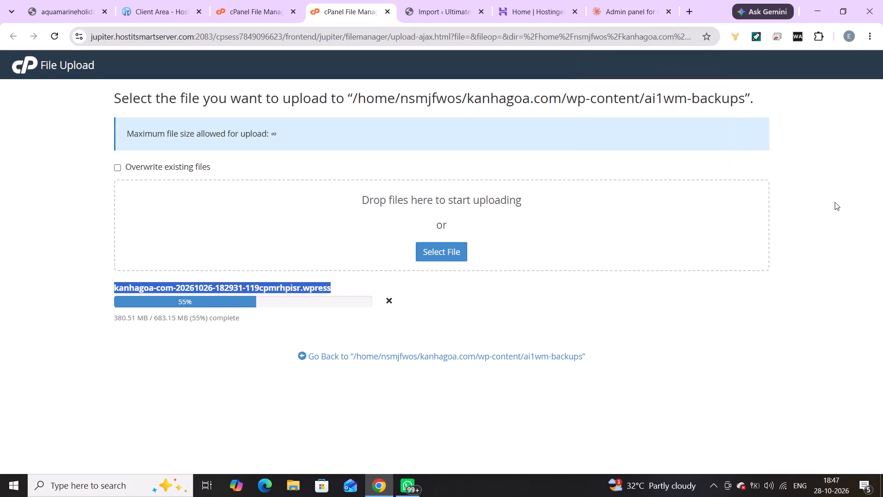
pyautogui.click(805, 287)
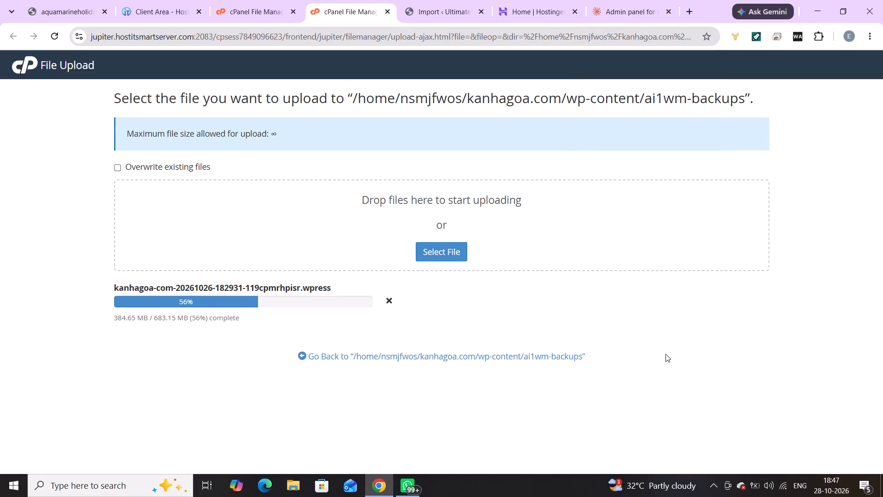
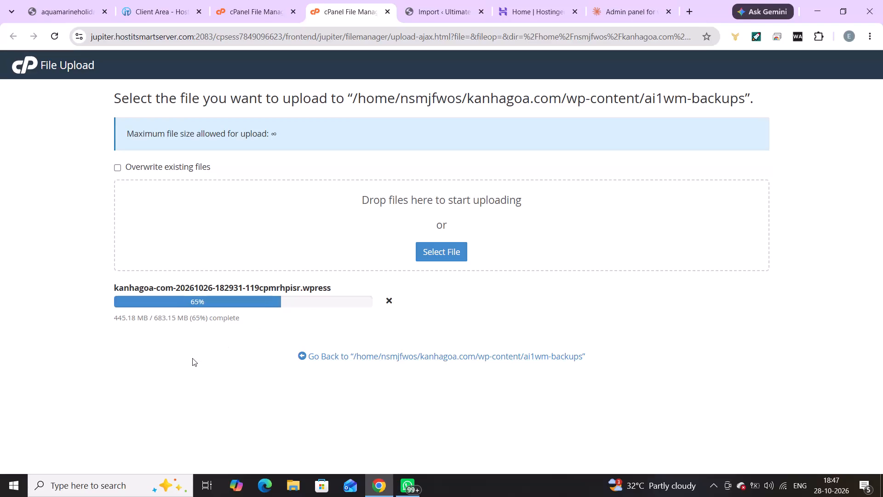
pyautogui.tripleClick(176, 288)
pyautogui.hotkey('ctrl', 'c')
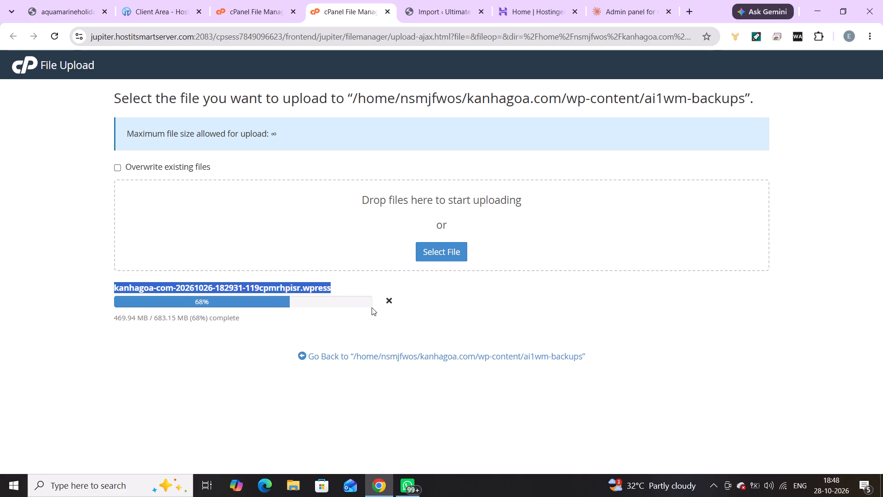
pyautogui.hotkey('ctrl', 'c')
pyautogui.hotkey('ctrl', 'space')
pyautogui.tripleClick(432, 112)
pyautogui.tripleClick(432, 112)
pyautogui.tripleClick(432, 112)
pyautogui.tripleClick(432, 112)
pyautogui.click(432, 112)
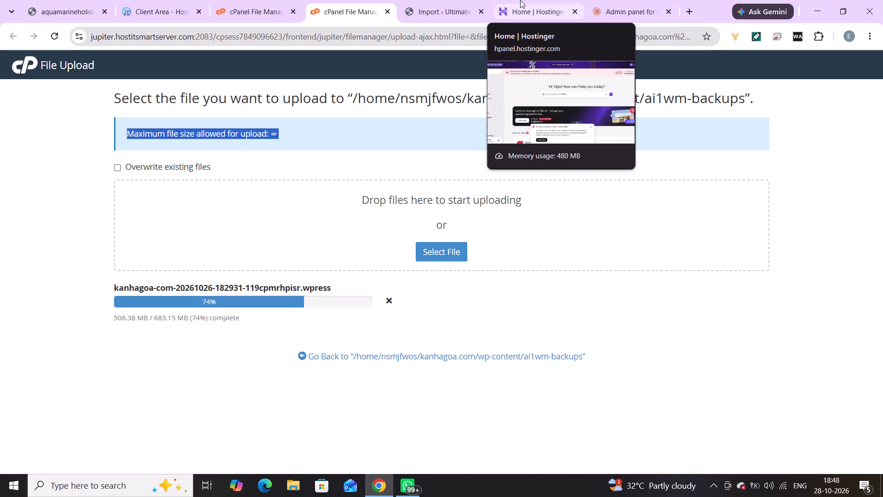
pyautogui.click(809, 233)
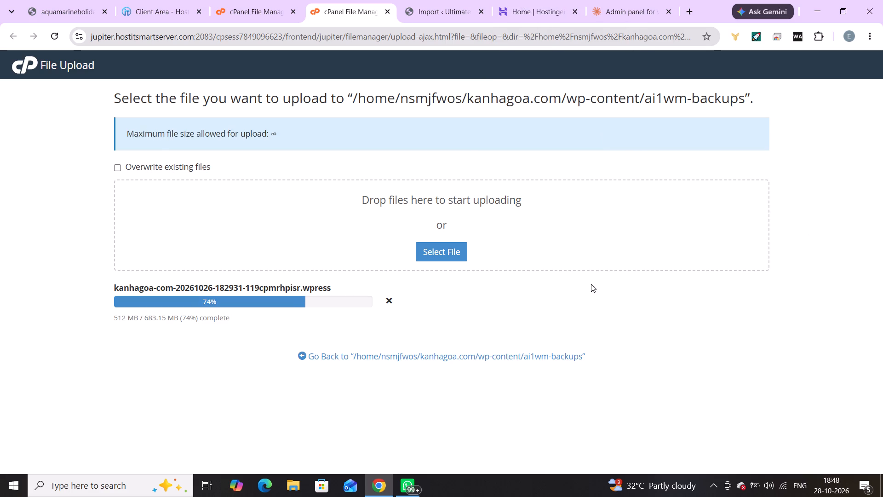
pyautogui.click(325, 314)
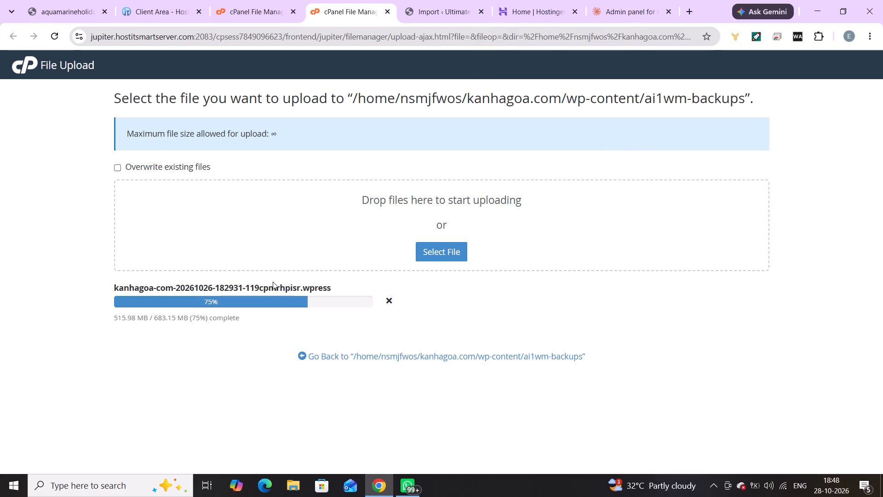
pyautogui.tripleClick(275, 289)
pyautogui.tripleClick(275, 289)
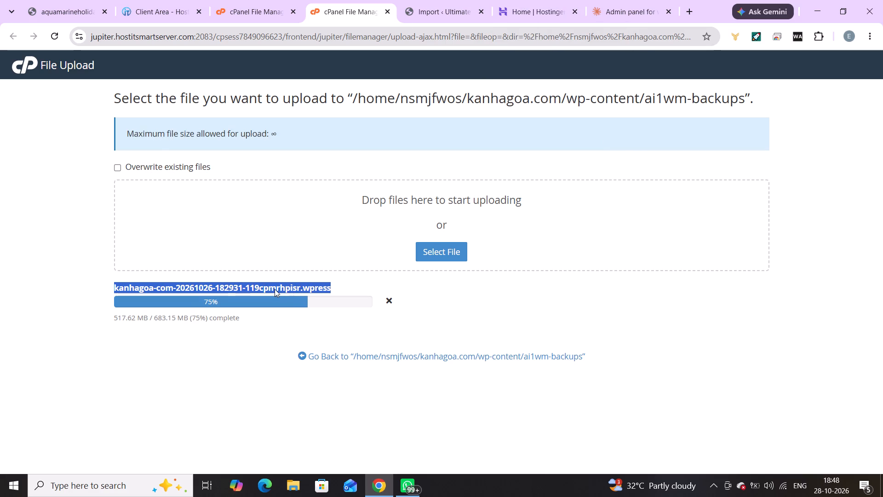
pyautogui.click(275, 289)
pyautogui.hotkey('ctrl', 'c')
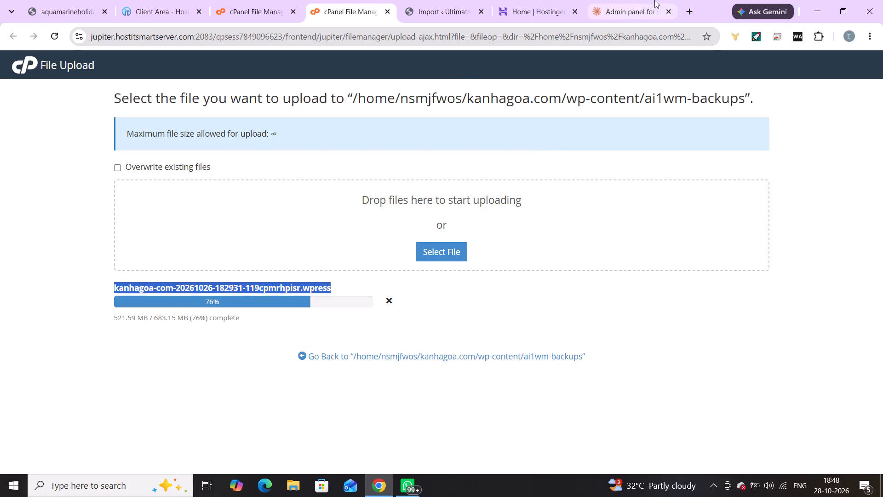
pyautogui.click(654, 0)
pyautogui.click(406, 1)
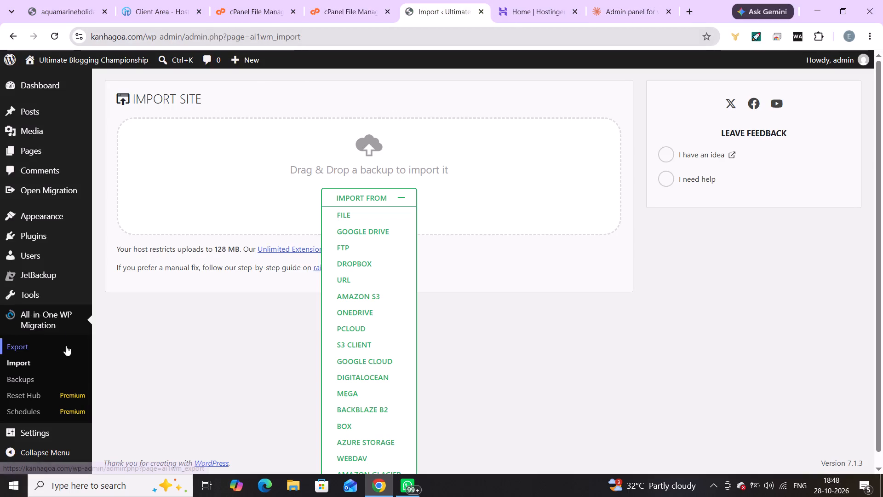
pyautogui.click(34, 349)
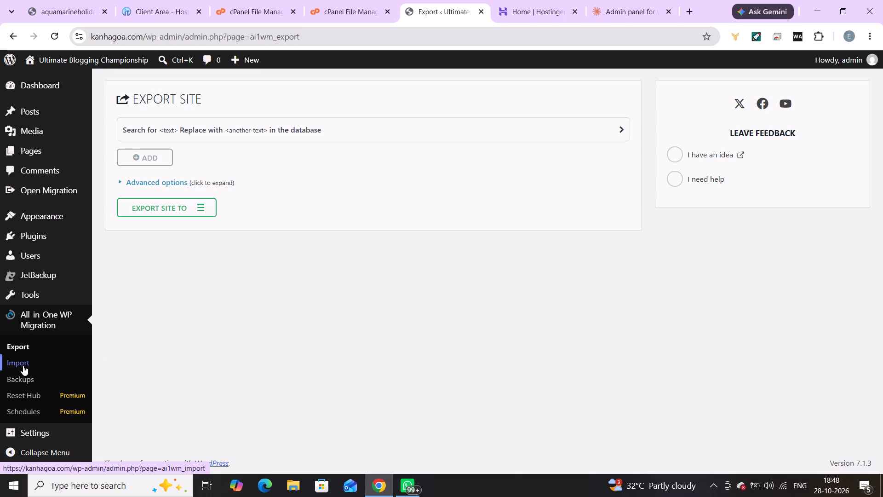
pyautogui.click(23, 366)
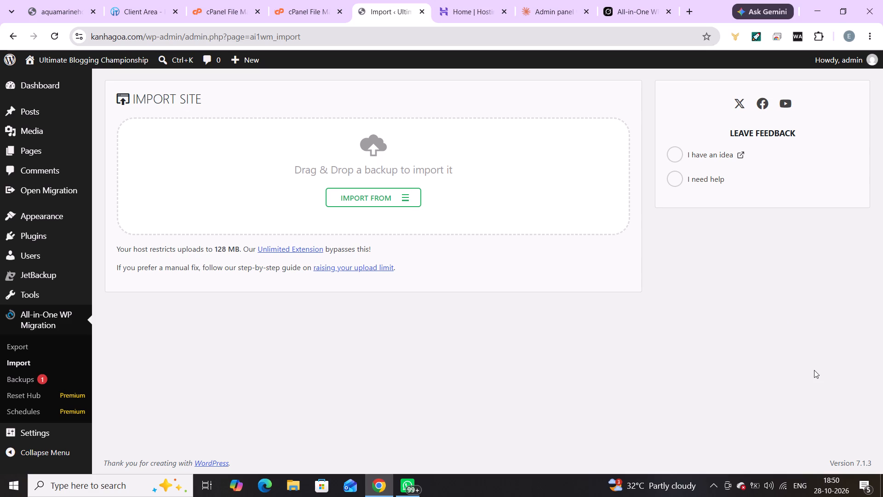
pyautogui.click(26, 384)
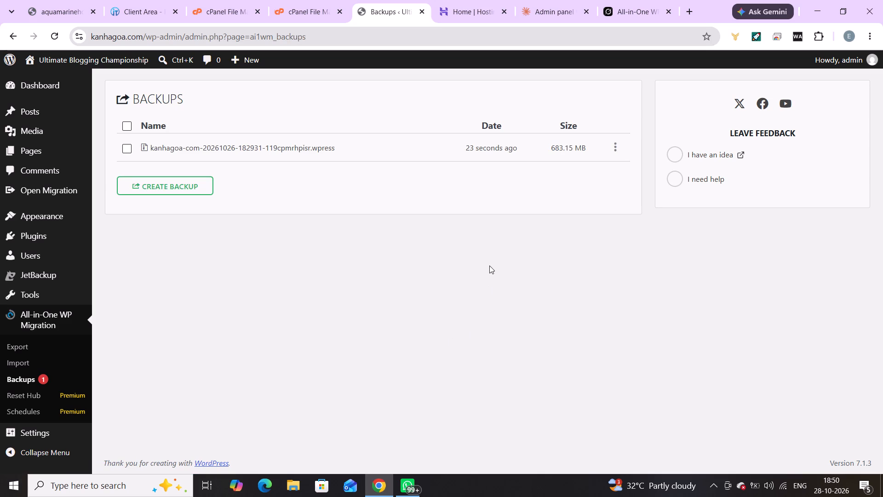
# Open the browser's developer console on the Backups page and paste the copied restore code without running it.
pyautogui.press('F12')
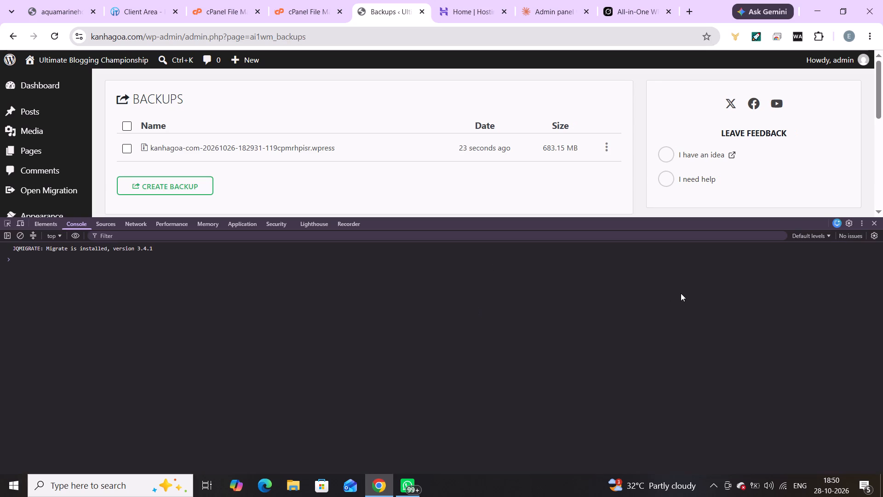
pyautogui.hotkey('ctrl', 'space')
pyautogui.hotkey('ctrl', 'v')
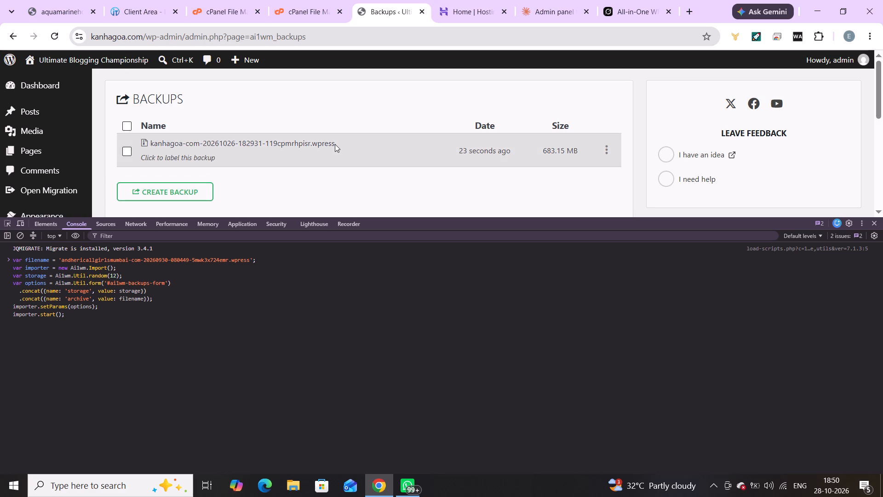
pyautogui.moveTo(335, 144); pyautogui.dragTo(151, 142)
pyautogui.hotkey('ctrl', 'c')
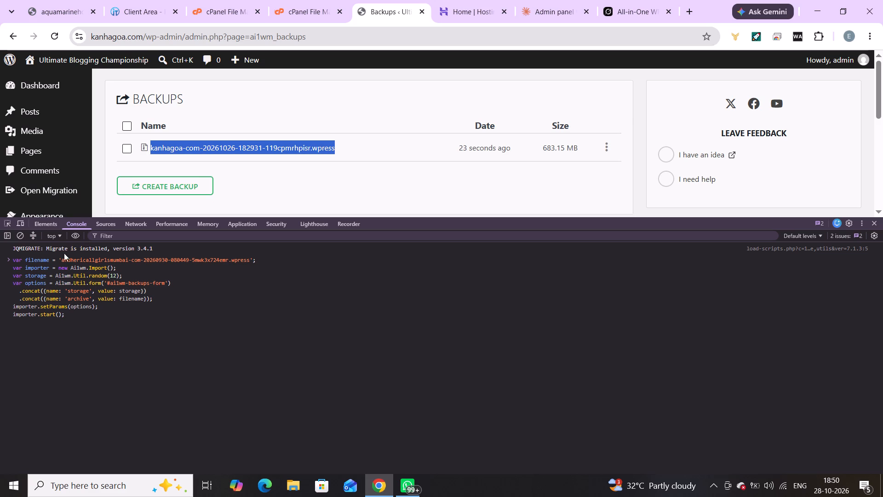
pyautogui.moveTo(60, 262); pyautogui.dragTo(248, 260)
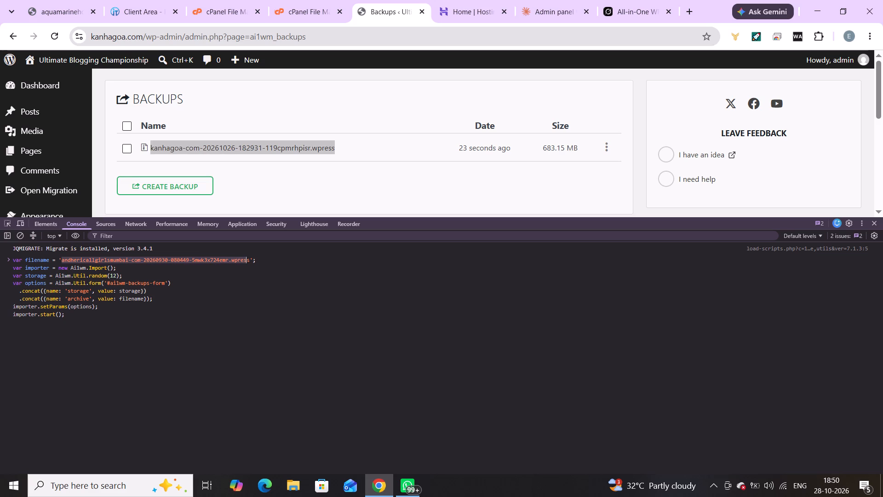
pyautogui.moveTo(248, 260); pyautogui.dragTo(250, 260)
pyautogui.hotkey('ctrl', 'space')
pyautogui.hotkey('ctrl', 'v')
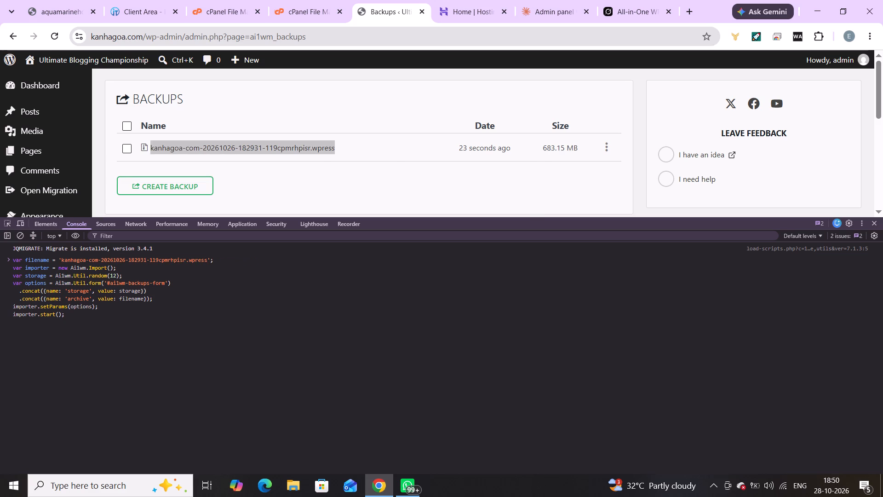
pyautogui.press('Return')
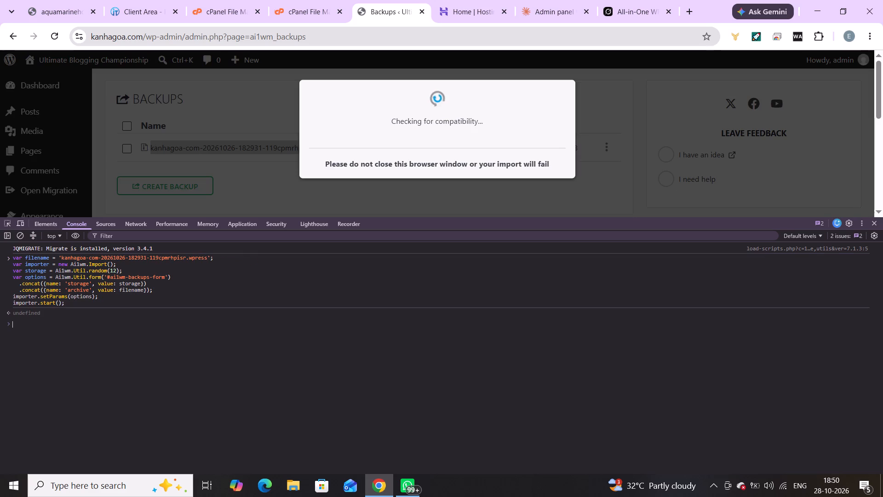
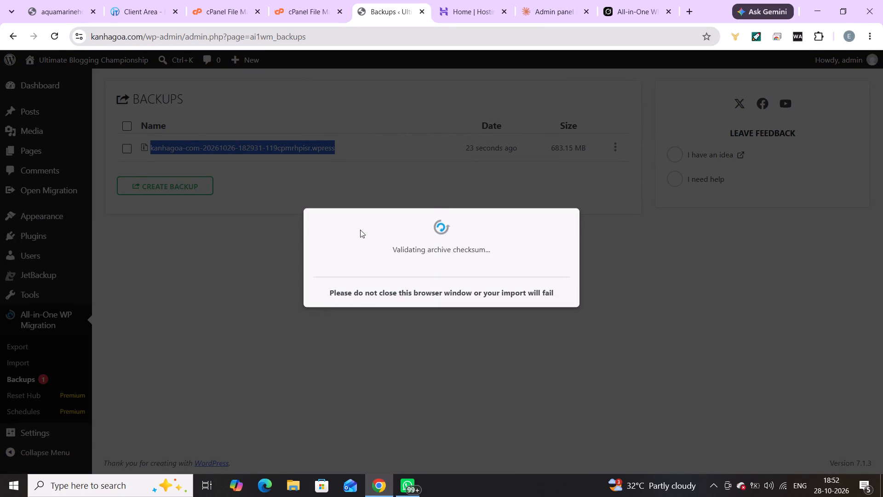
# Reload the All-in-One WP Migration Backups page, abandoning the import at the archive checksum validation stage.
pyautogui.click(57, 37)
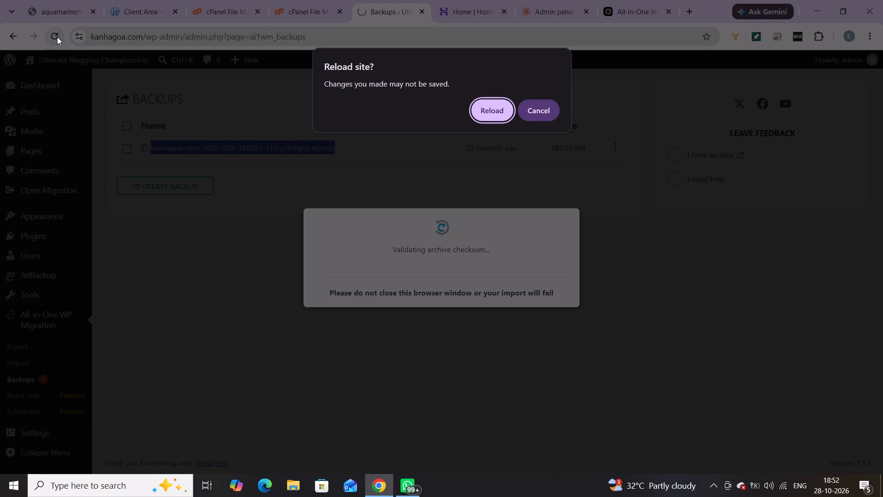
pyautogui.click(491, 114)
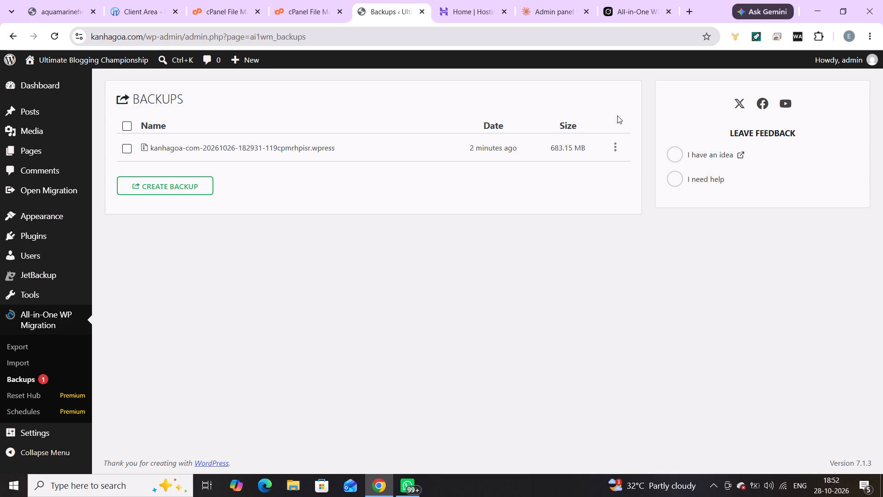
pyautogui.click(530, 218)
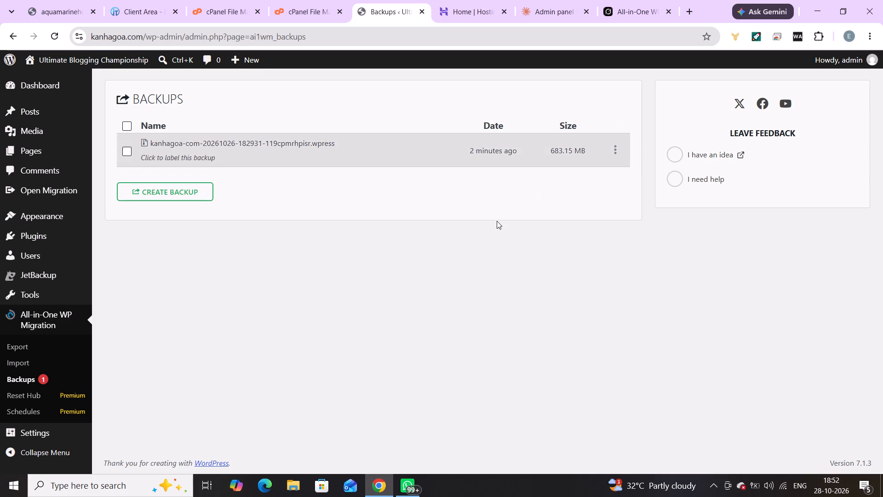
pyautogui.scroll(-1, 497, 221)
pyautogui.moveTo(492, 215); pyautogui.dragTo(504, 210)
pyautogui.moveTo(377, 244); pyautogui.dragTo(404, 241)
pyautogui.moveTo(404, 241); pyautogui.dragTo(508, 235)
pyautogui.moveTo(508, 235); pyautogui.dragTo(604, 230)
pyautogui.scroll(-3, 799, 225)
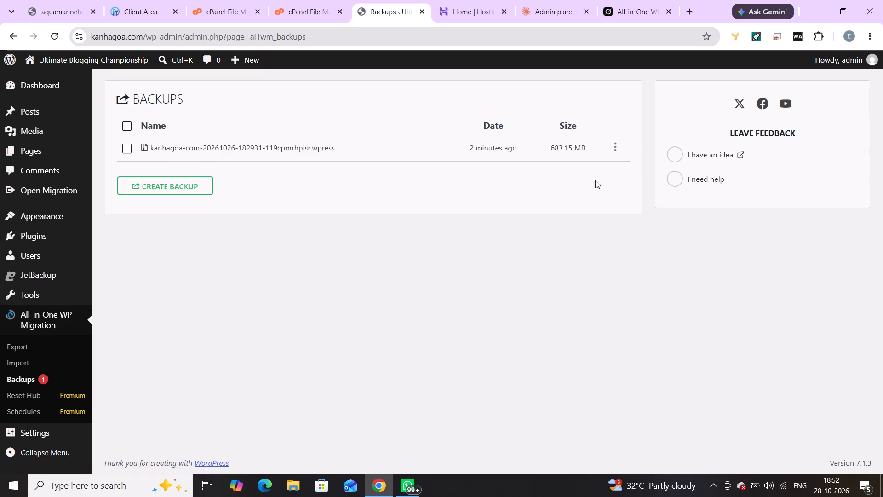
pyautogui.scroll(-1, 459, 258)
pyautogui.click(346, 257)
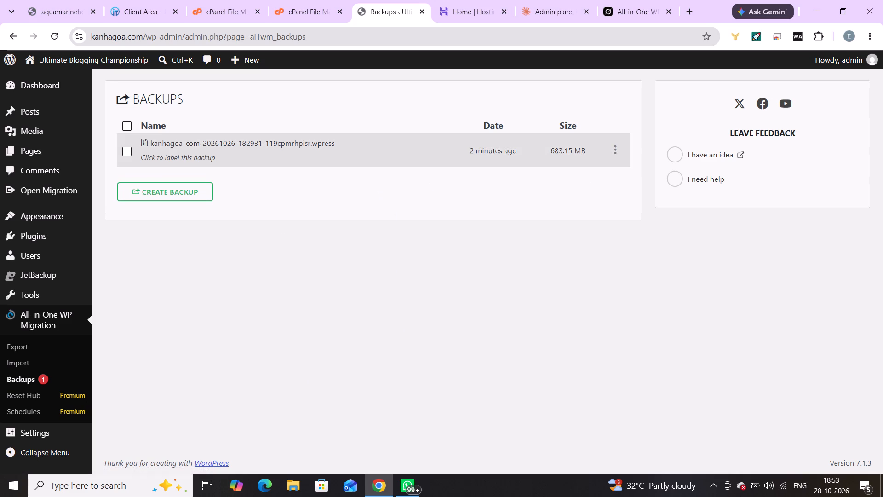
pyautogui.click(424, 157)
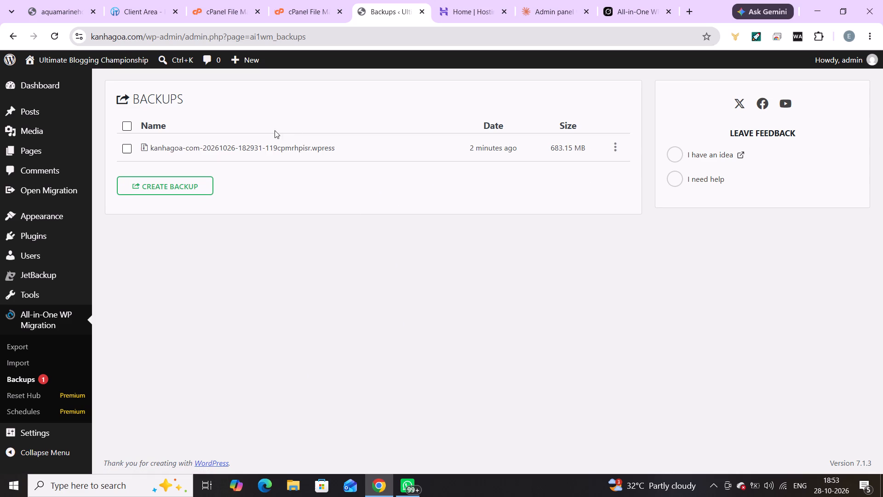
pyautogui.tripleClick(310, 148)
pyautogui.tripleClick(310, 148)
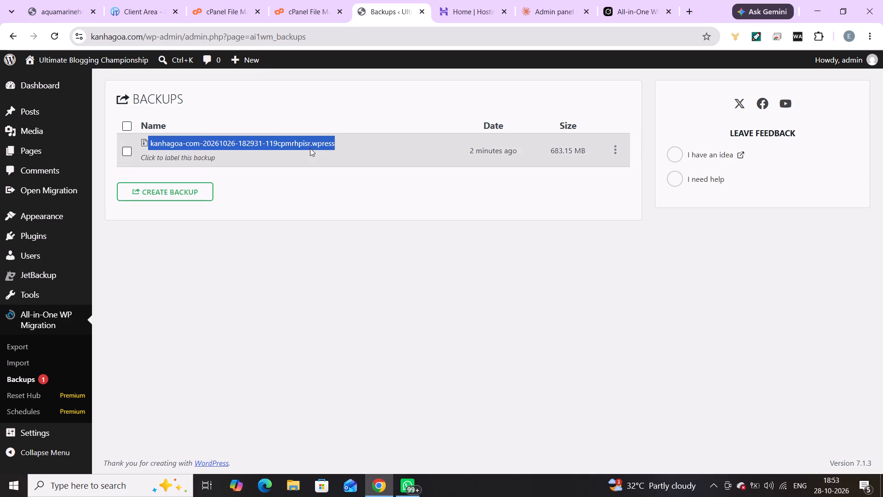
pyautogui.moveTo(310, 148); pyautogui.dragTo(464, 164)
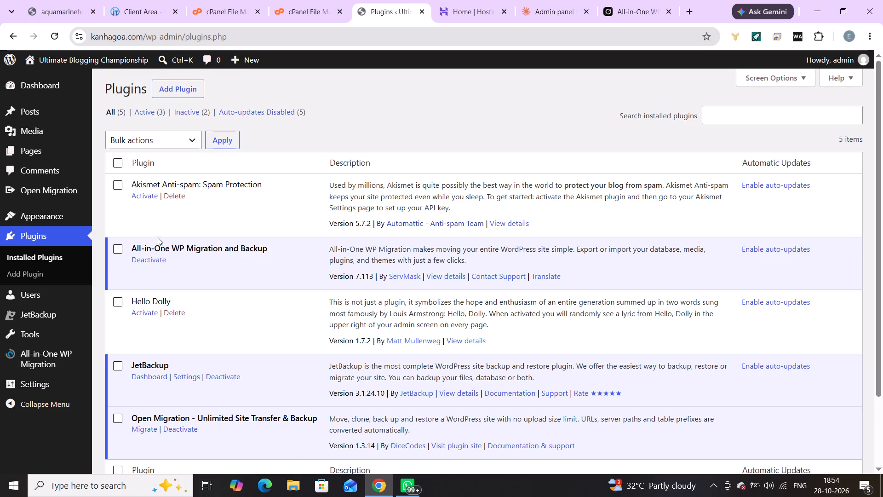
pyautogui.click(158, 256)
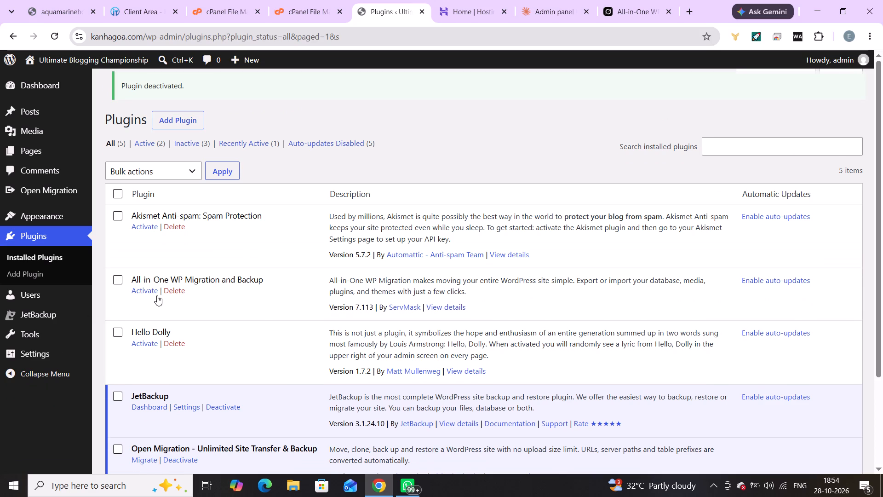
pyautogui.click(176, 303)
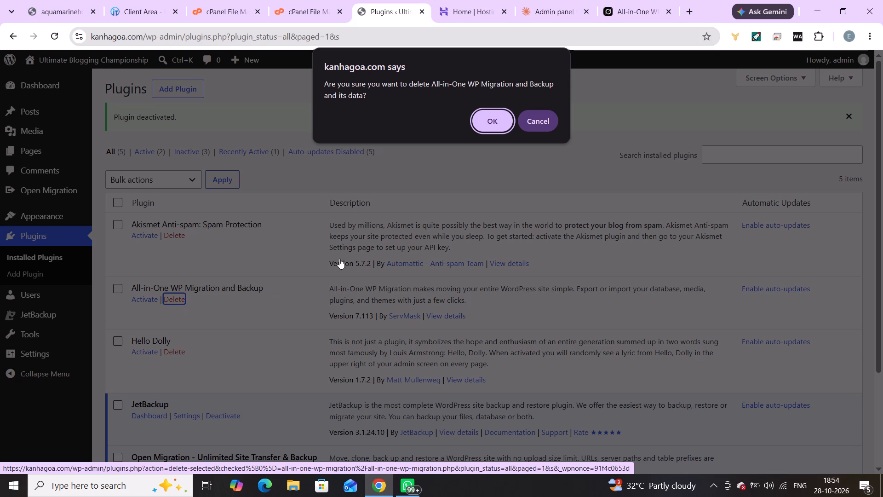
pyautogui.click(490, 126)
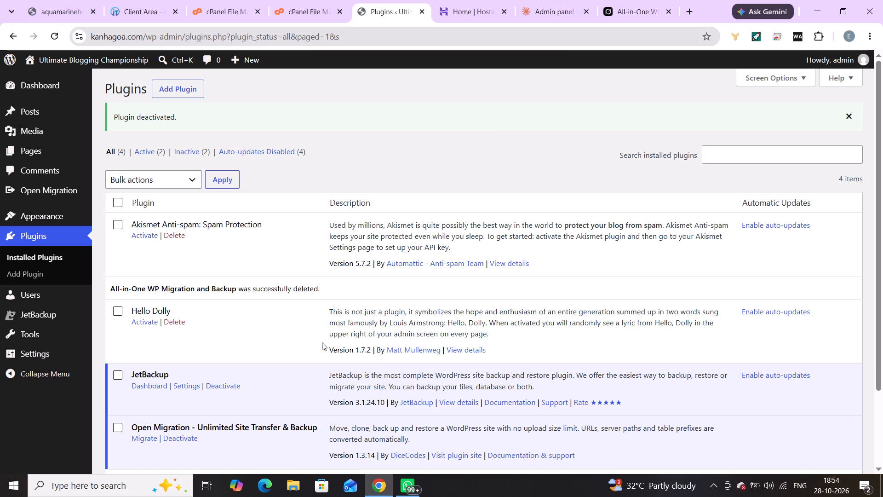
# Deactivate and delete the Open Migration - Unlimited Site Transfer & Backup plugin.
pyautogui.click(178, 442)
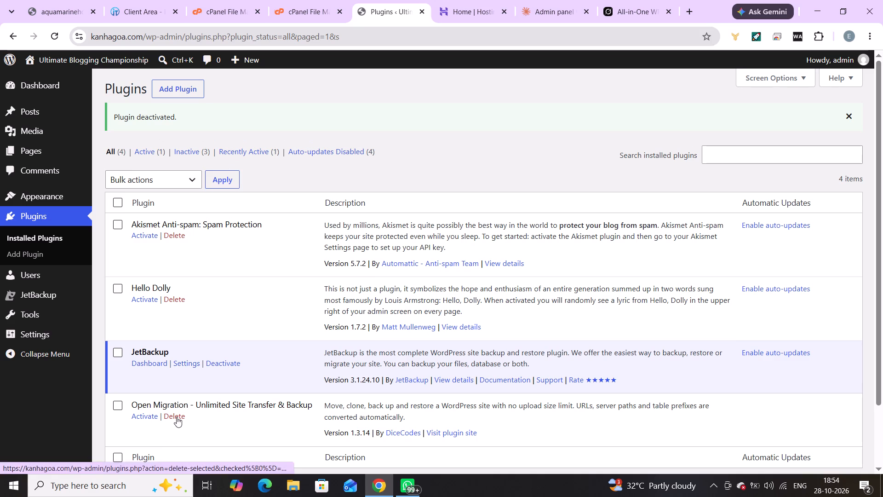
pyautogui.click(177, 417)
pyautogui.click(493, 131)
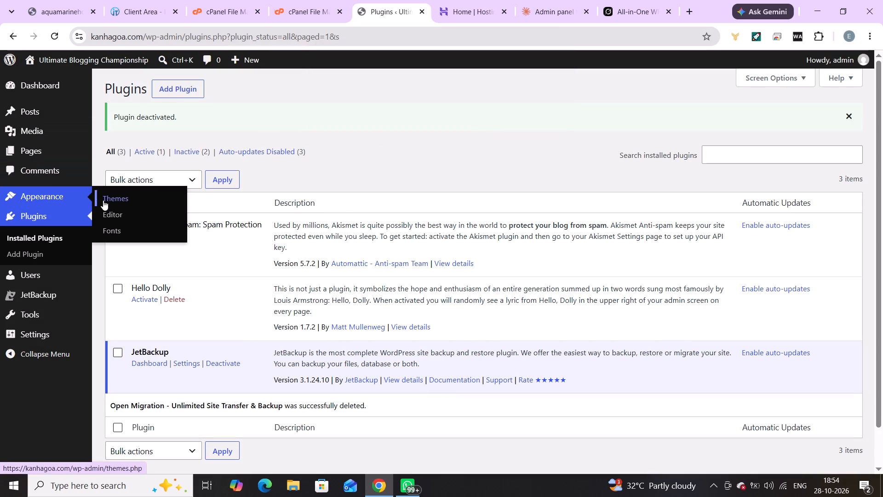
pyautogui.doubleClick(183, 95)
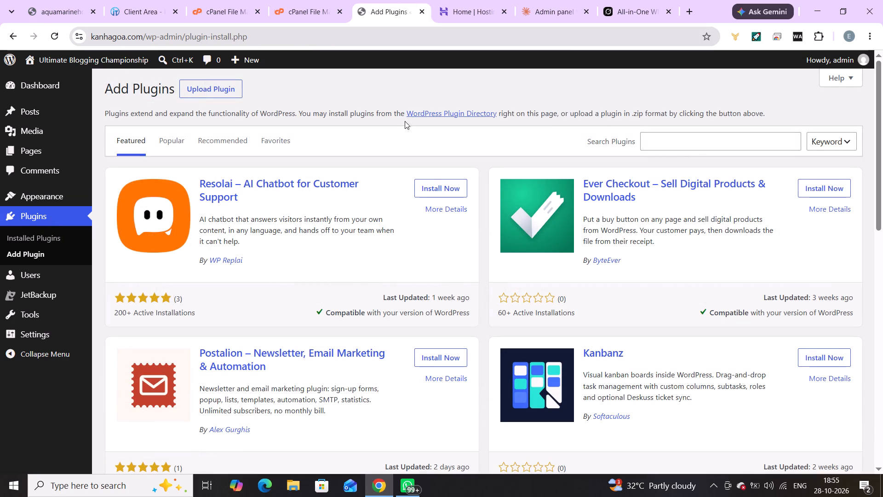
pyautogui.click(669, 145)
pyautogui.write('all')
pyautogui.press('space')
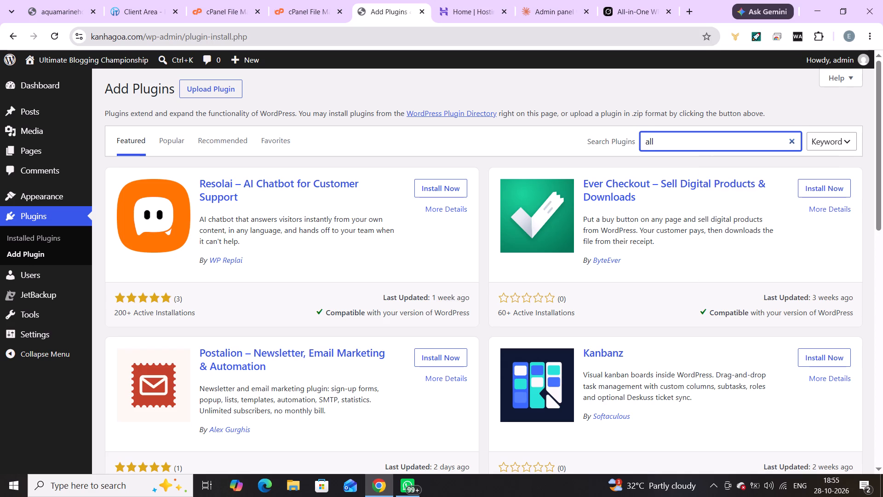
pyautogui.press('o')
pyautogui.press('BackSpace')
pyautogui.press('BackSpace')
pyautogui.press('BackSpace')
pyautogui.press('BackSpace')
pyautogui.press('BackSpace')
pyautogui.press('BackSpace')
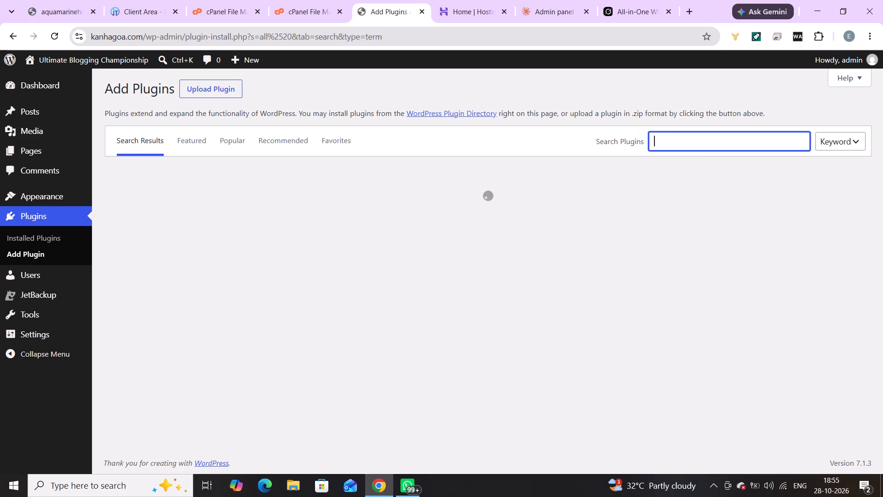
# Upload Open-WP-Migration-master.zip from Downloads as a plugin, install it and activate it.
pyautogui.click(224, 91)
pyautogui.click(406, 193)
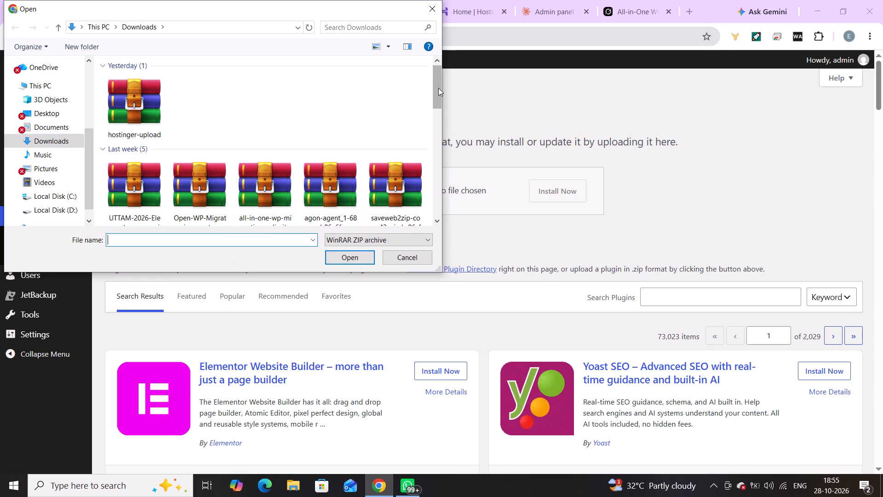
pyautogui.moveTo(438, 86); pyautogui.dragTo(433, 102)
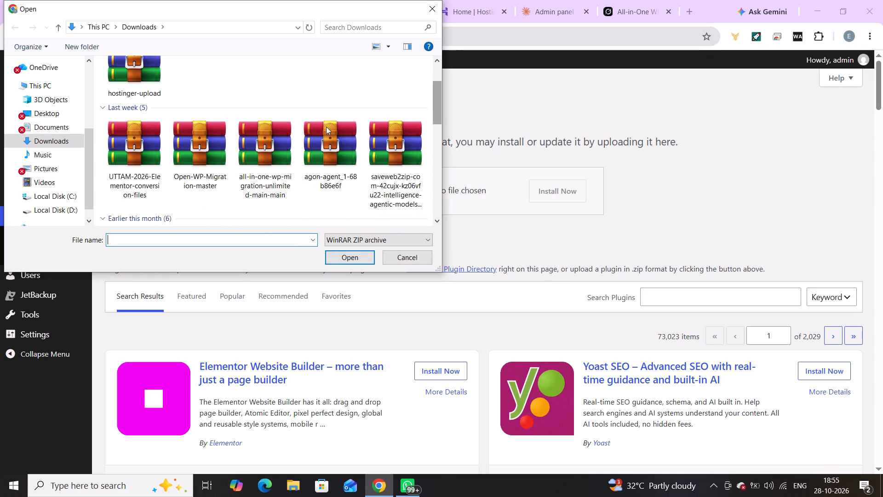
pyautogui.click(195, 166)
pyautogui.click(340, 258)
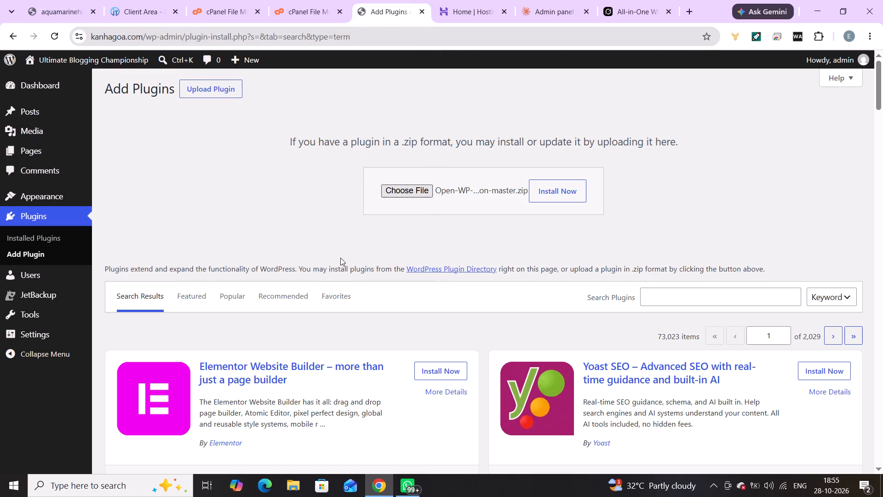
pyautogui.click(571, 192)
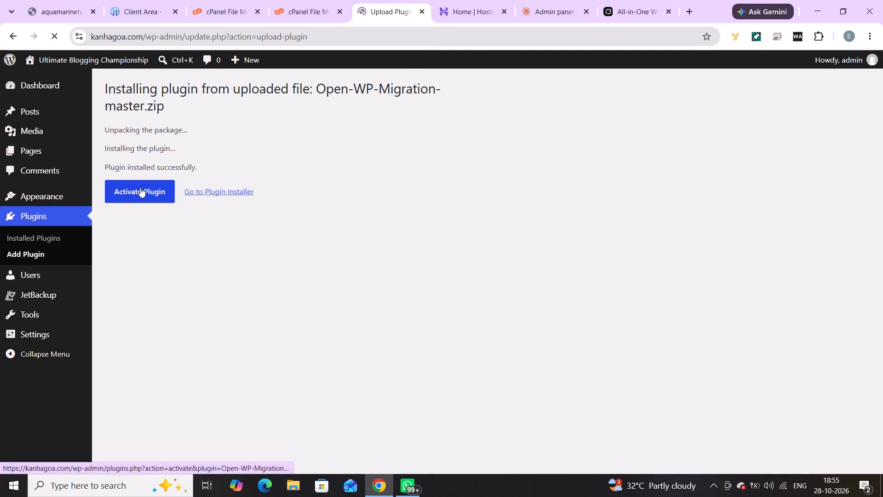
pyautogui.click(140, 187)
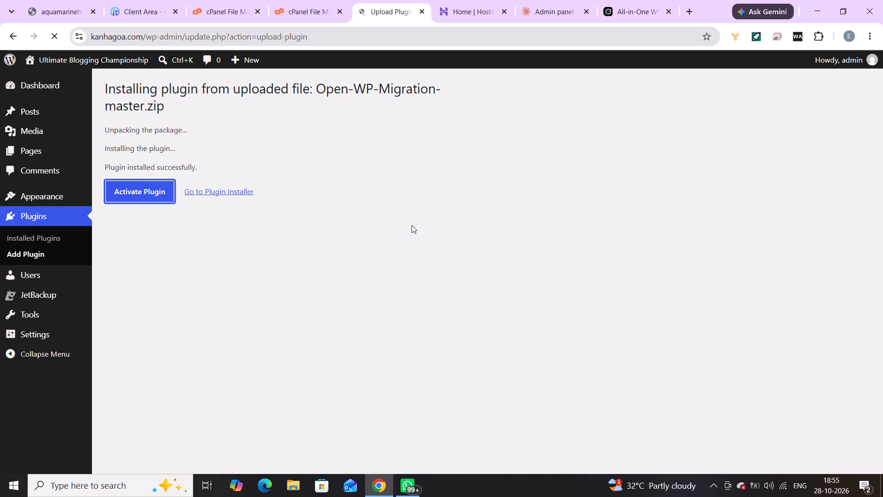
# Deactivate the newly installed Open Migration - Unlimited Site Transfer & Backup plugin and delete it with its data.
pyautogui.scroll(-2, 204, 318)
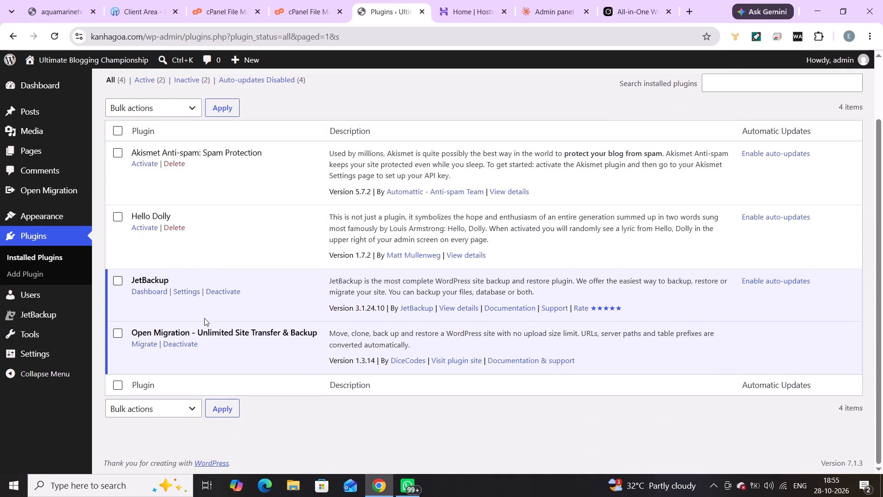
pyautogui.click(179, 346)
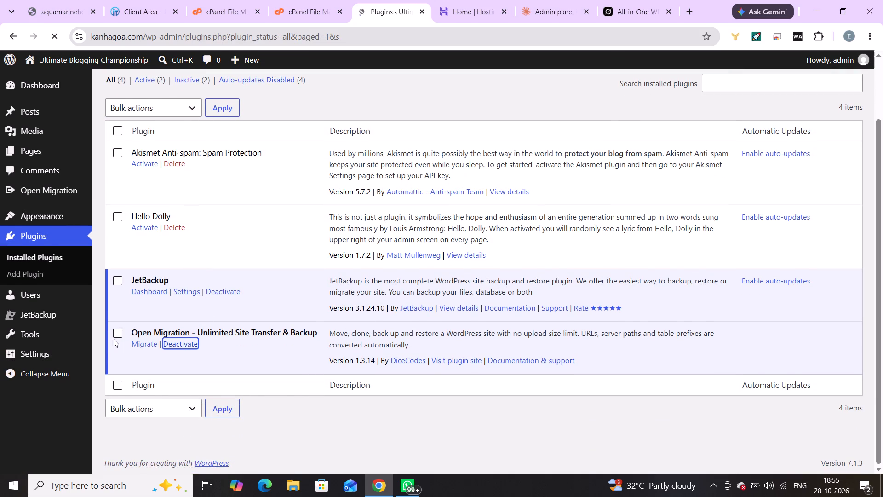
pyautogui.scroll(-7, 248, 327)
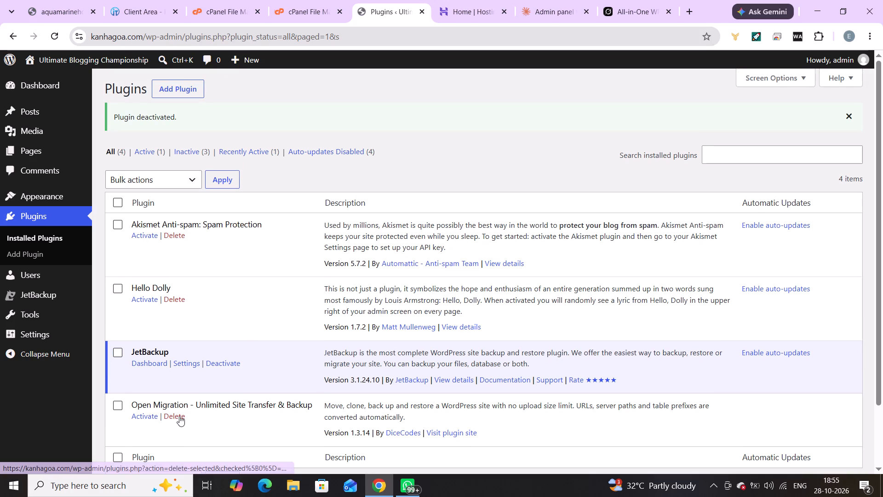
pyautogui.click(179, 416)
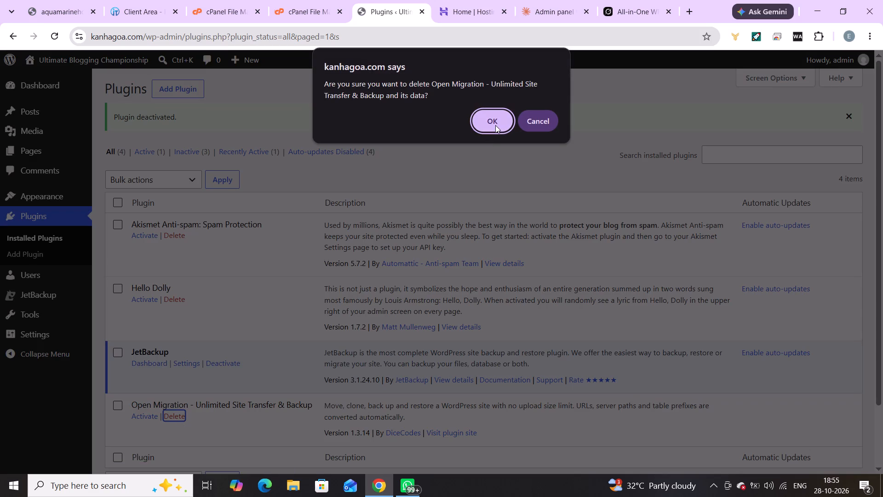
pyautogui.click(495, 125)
# Upload all-in-one-wp-migration.zip from Downloads as a plugin, install it and activate it.
pyautogui.press('pagedown')
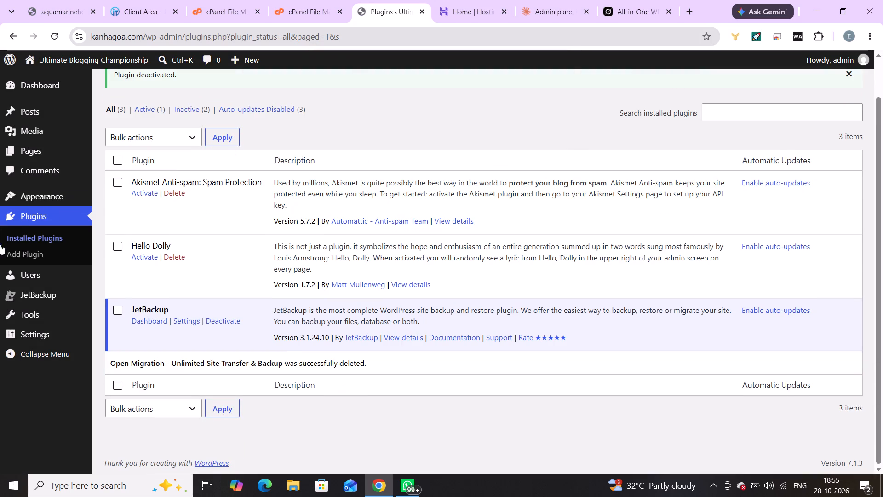
pyautogui.click(38, 254)
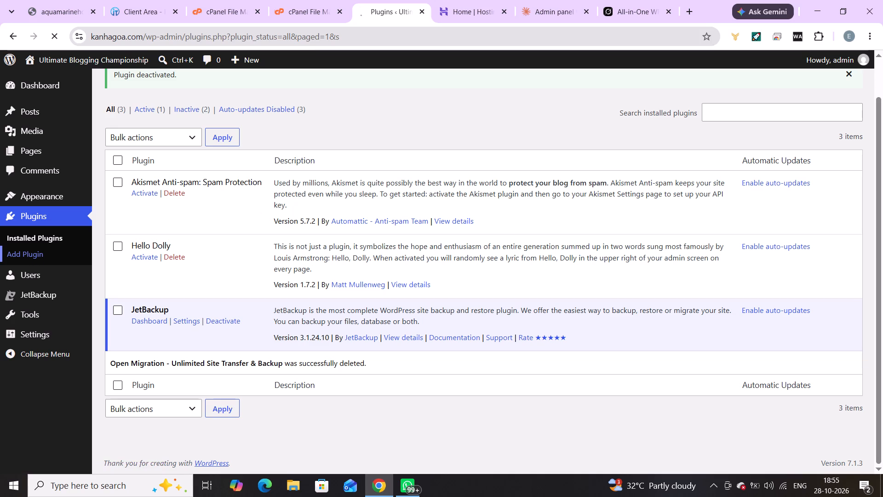
pyautogui.scroll(-1, 359, 191)
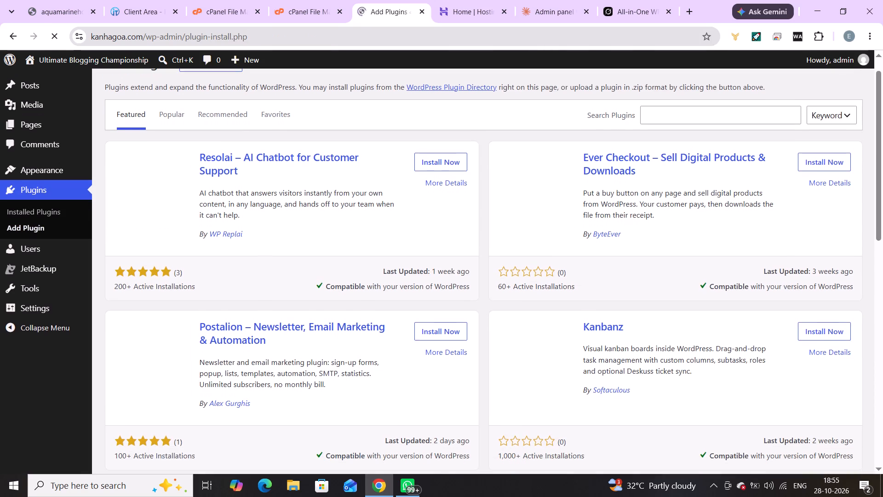
pyautogui.scroll(5, 353, 191)
pyautogui.click(195, 94)
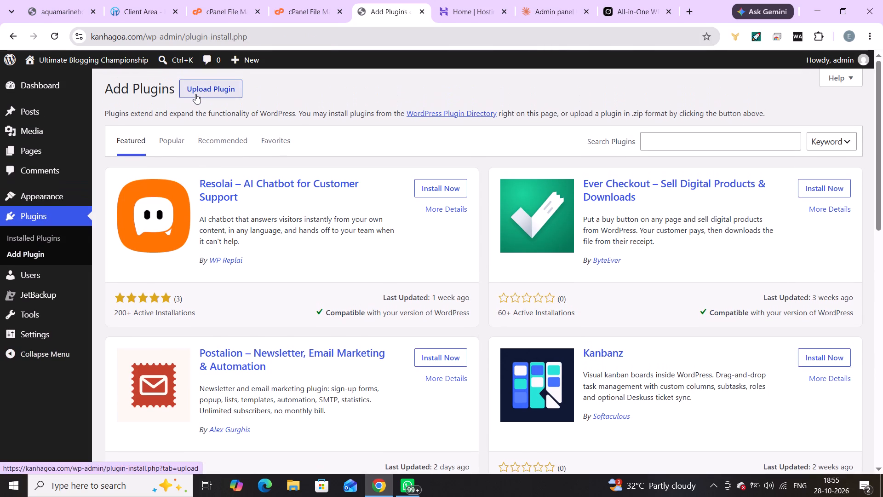
pyautogui.click(398, 187)
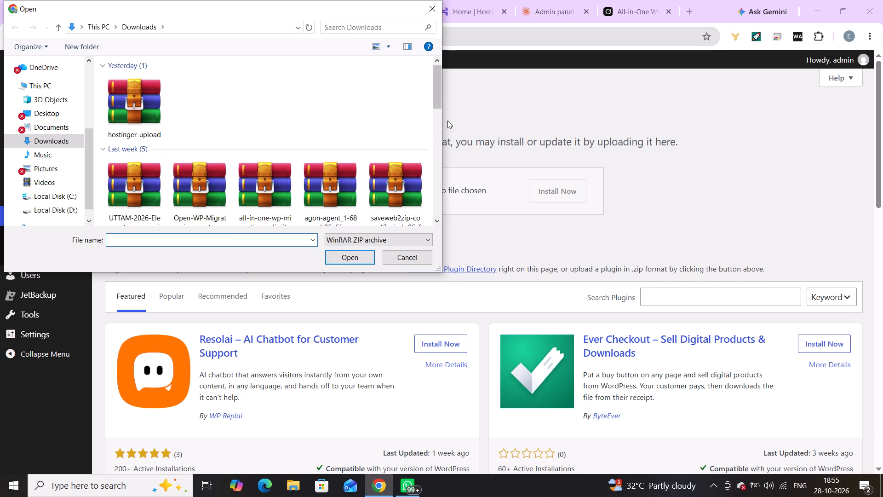
pyautogui.moveTo(436, 86); pyautogui.dragTo(435, 105)
pyautogui.moveTo(435, 105); pyautogui.dragTo(431, 123)
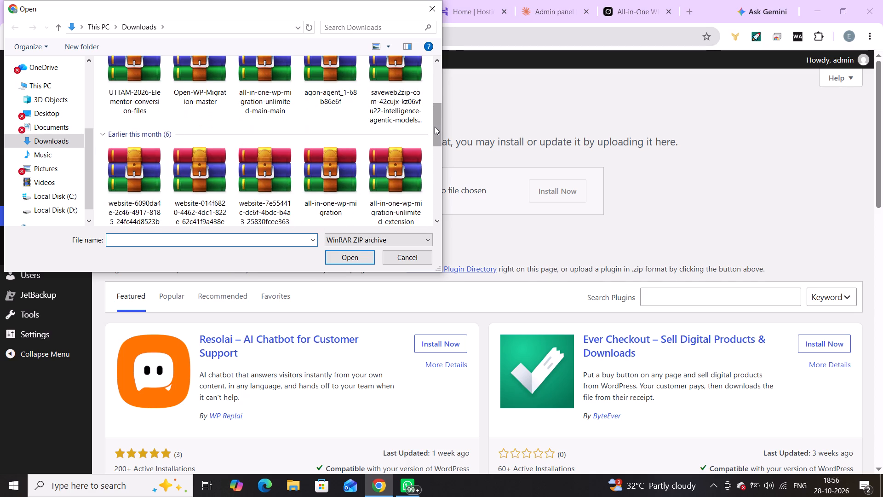
pyautogui.moveTo(435, 127); pyautogui.dragTo(435, 135)
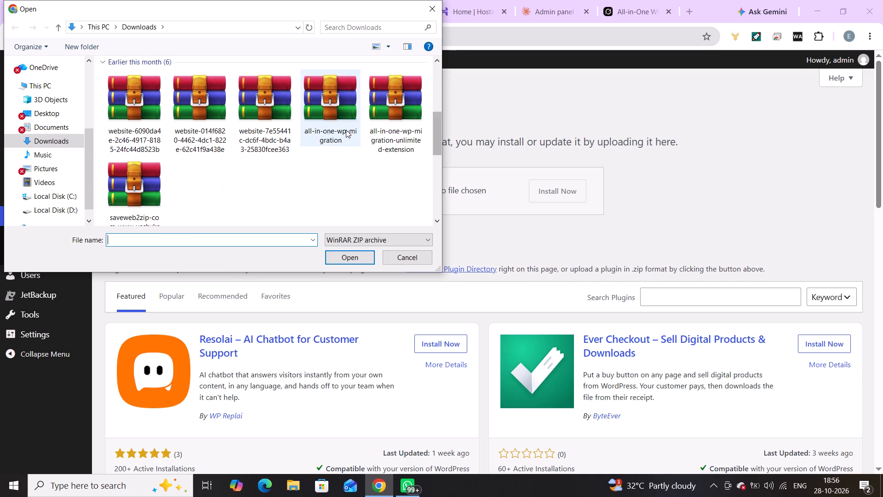
pyautogui.click(346, 130)
pyautogui.click(358, 255)
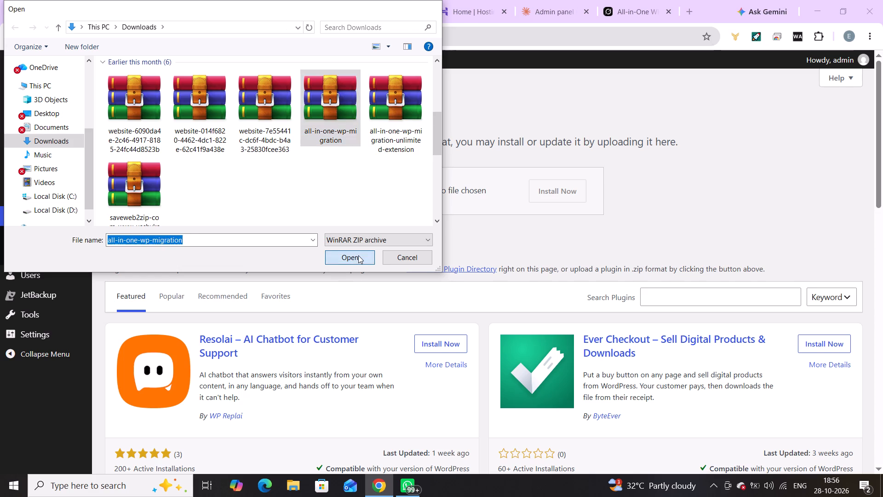
pyautogui.click(574, 198)
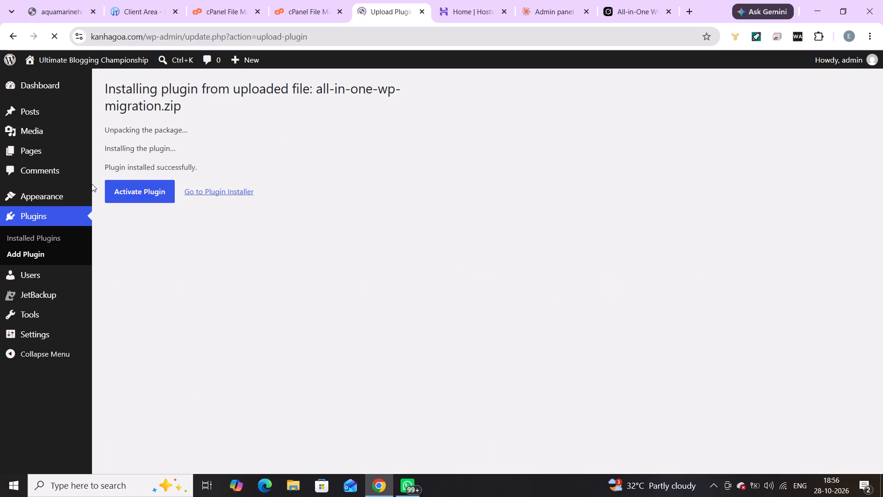
pyautogui.click(147, 193)
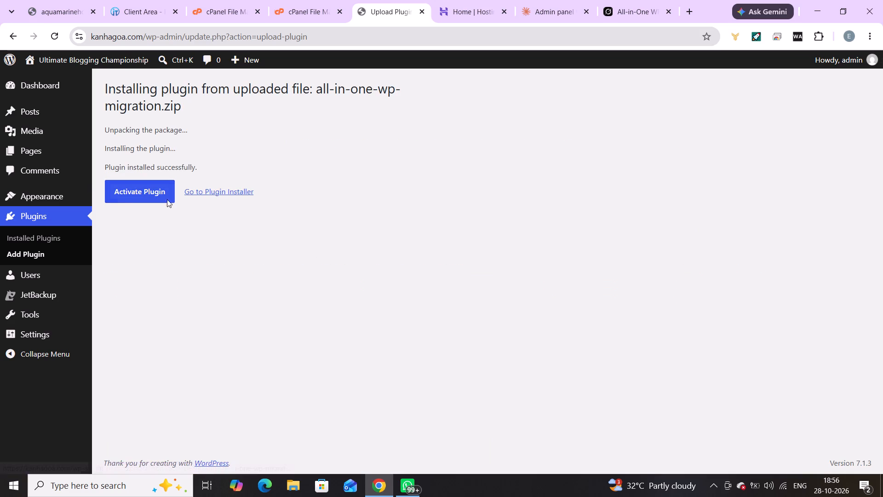
pyautogui.click(127, 197)
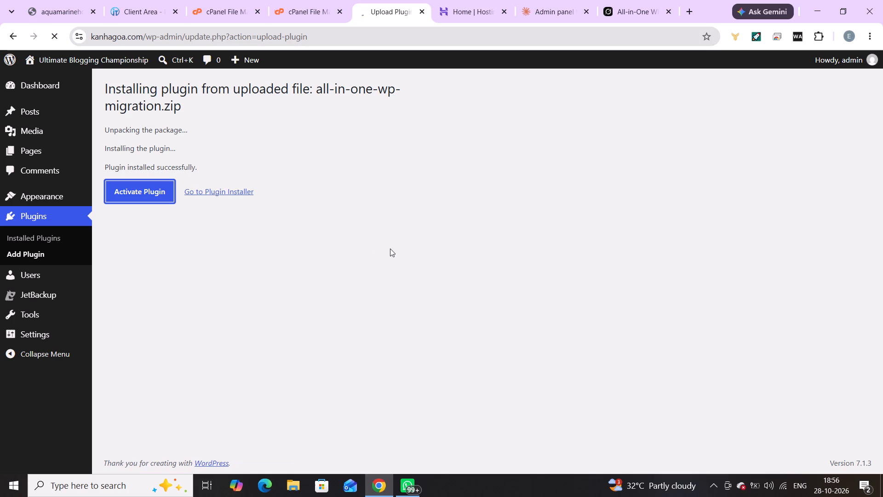
# Open the Backups list of All-in-One WP Migration.
pyautogui.scroll(-1, 390, 248)
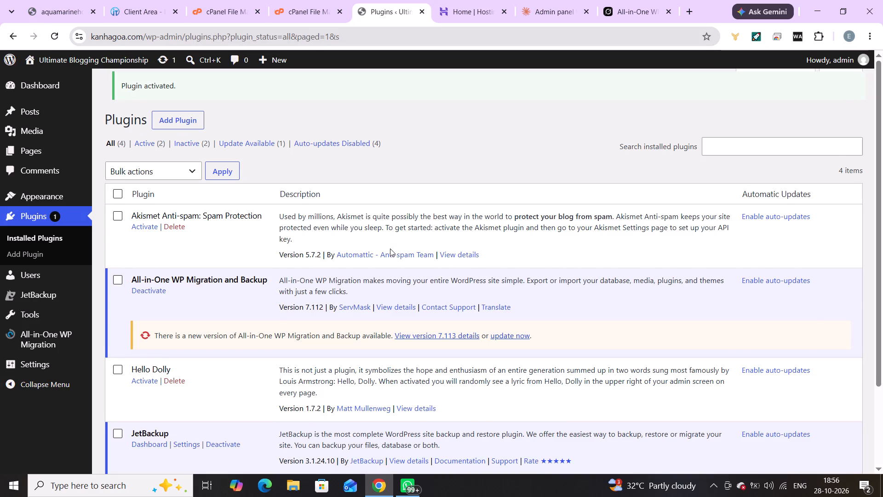
pyautogui.scroll(-1, 390, 248)
pyautogui.scroll(-3, 523, 410)
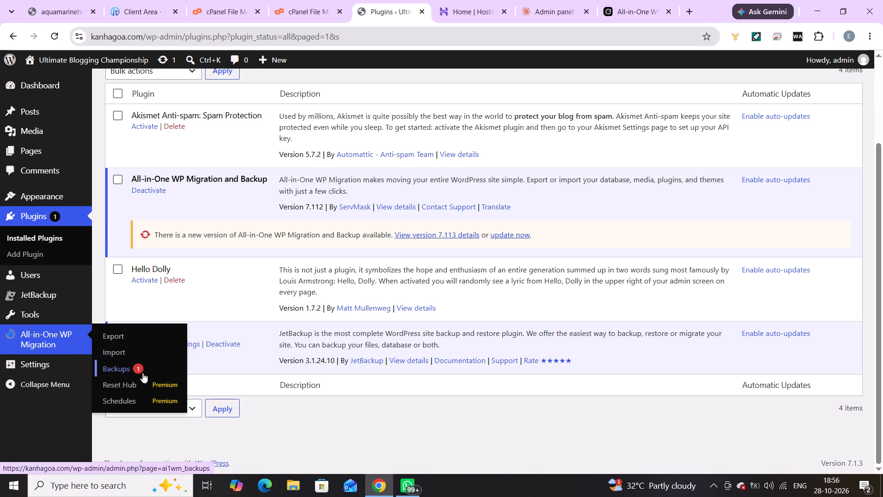
pyautogui.click(143, 372)
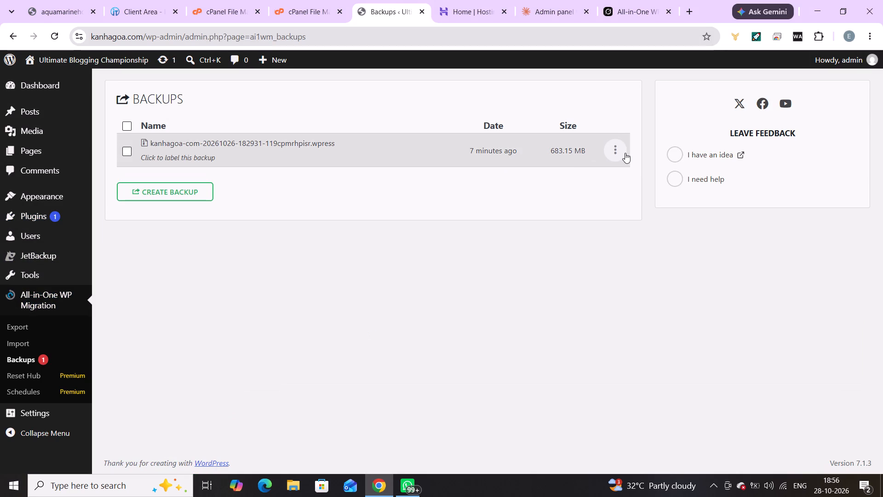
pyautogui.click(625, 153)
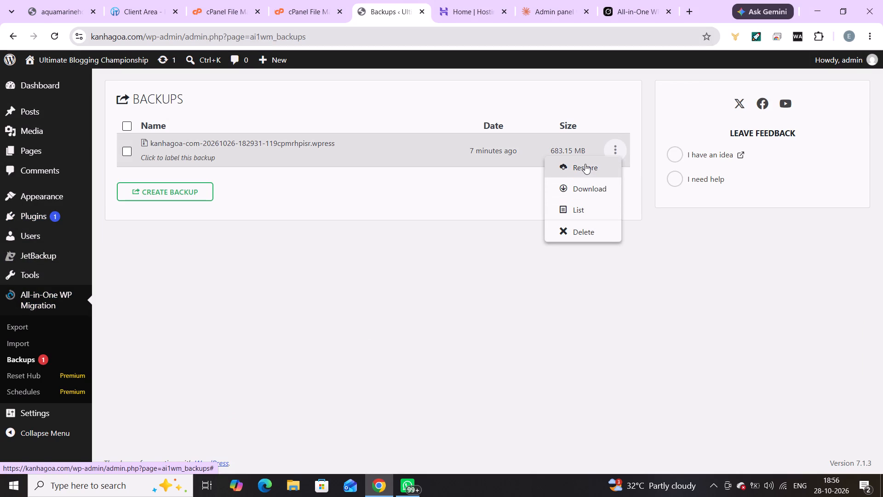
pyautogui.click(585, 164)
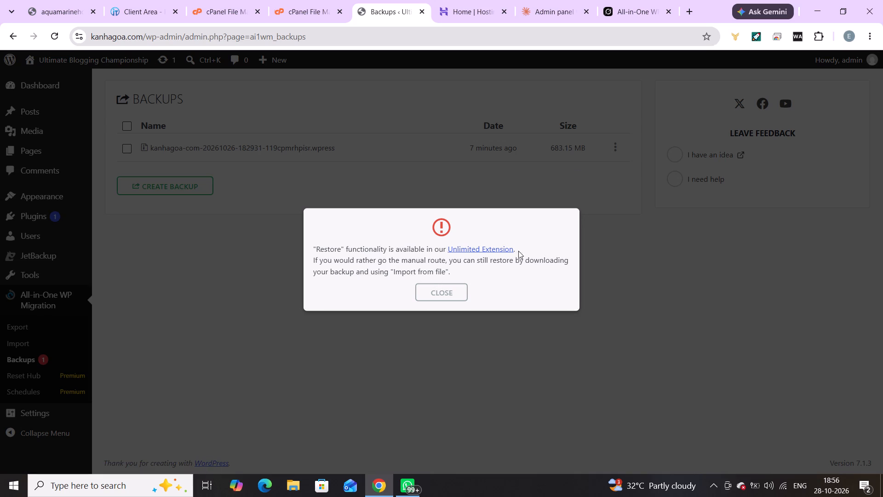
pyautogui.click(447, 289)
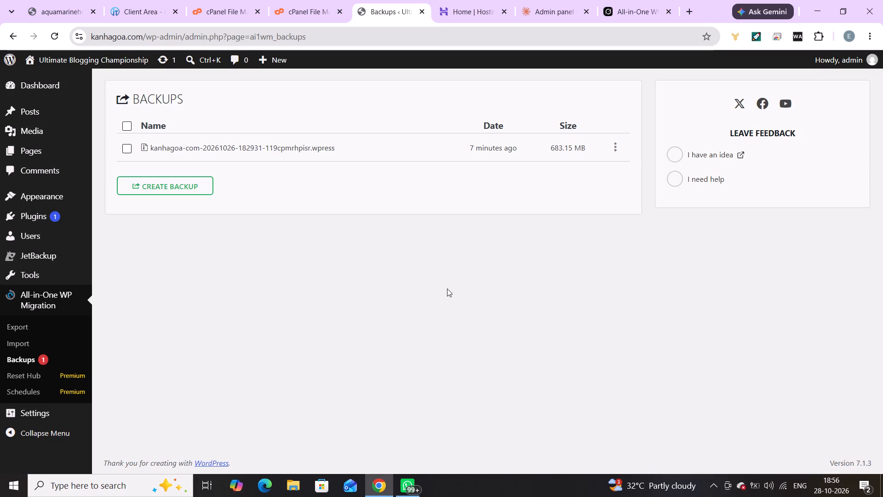
pyautogui.press('F12')
pyautogui.hotkey('ctrl', 'v')
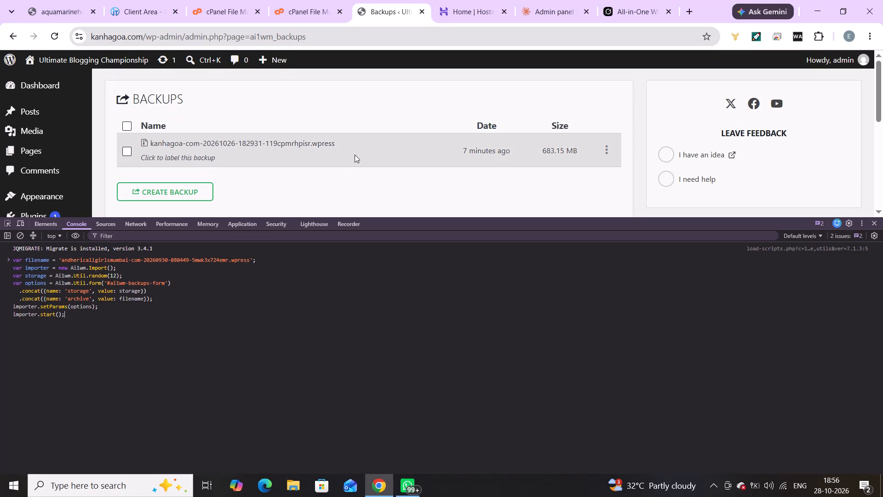
pyautogui.moveTo(345, 144); pyautogui.dragTo(153, 150)
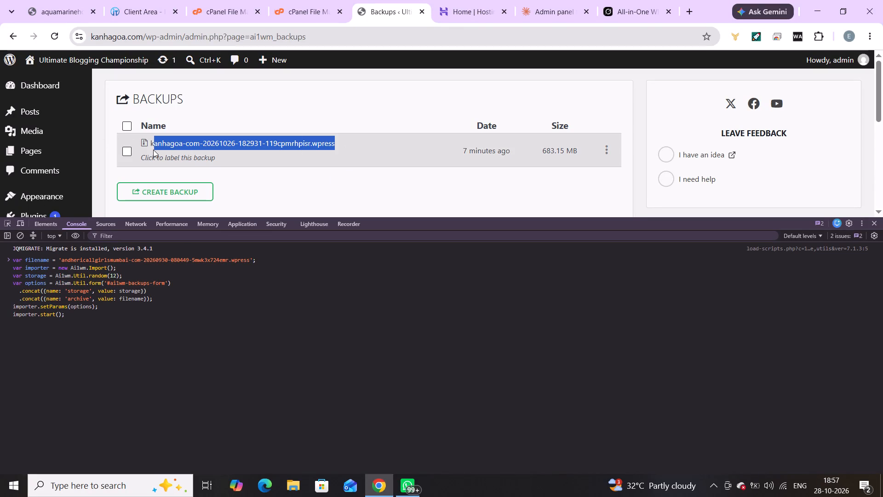
pyautogui.moveTo(153, 150); pyautogui.dragTo(151, 147)
pyautogui.hotkey('ctrl', 'c')
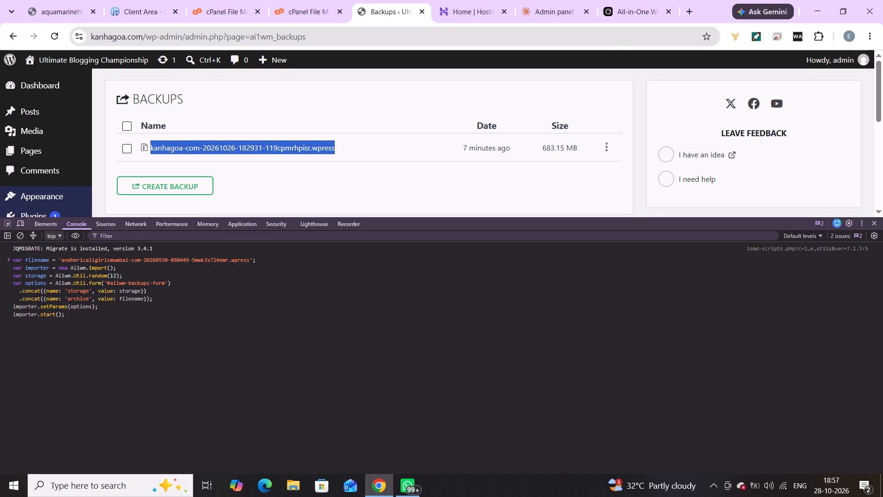
pyautogui.moveTo(61, 261); pyautogui.dragTo(239, 261)
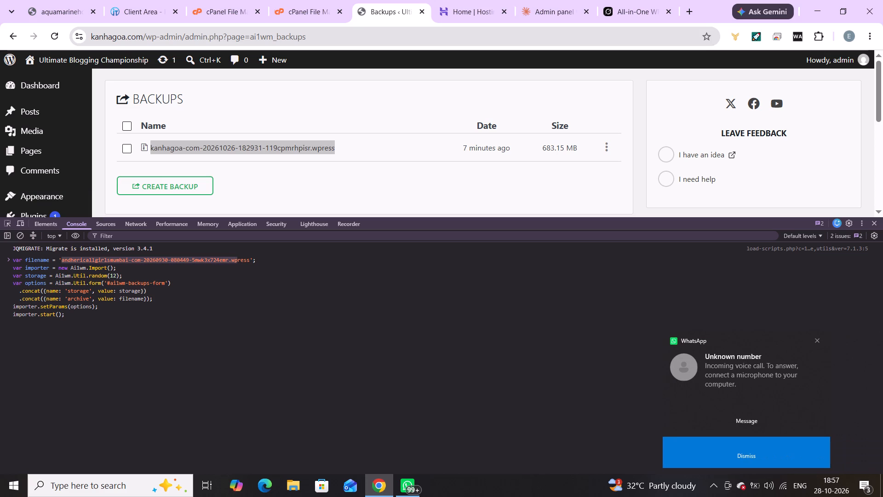
pyautogui.moveTo(239, 261); pyautogui.dragTo(249, 262)
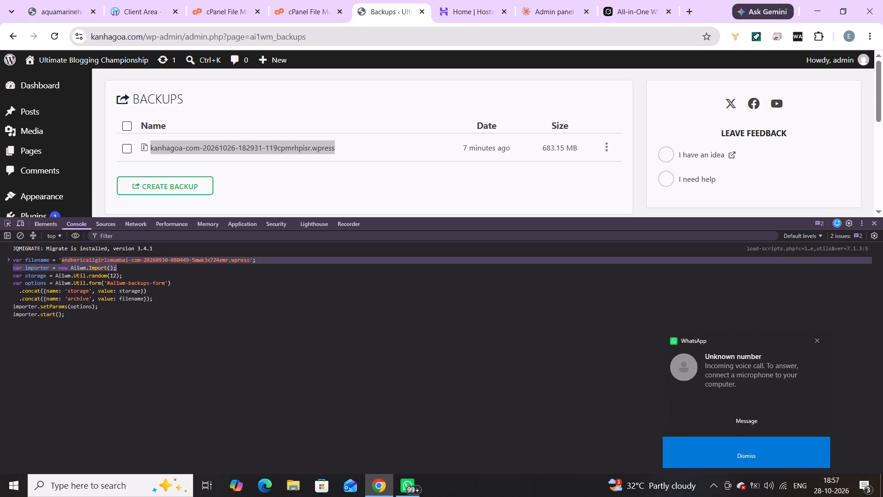
pyautogui.moveTo(249, 262); pyautogui.dragTo(249, 260)
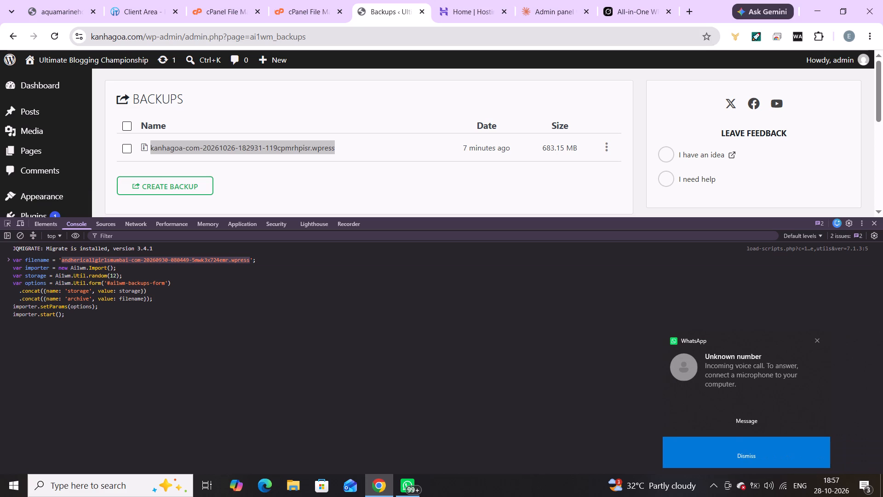
pyautogui.press('BackSpace')
pyautogui.hotkey('ctrl', 'v')
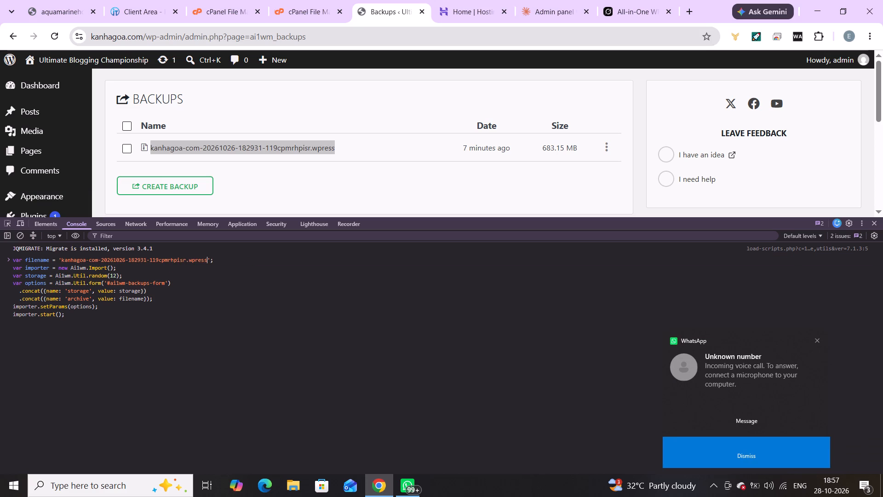
pyautogui.press('Return')
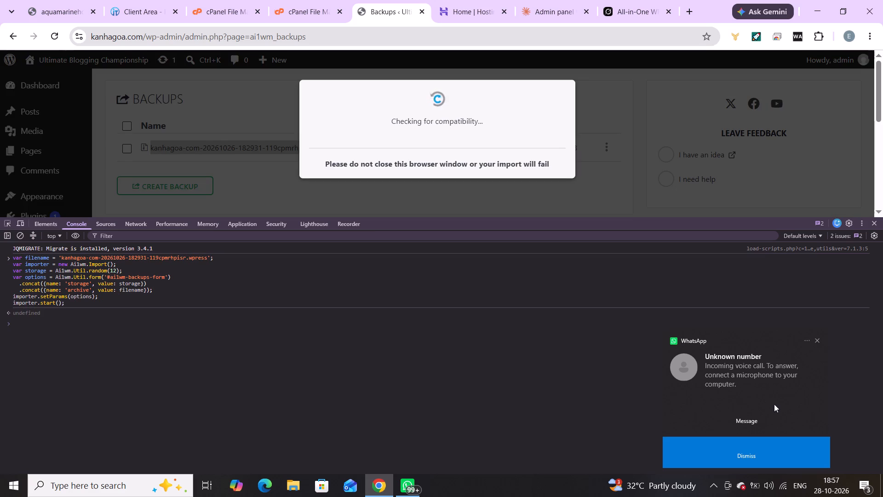
# Dismiss the incoming WhatsApp voice call notification.
pyautogui.click(743, 451)
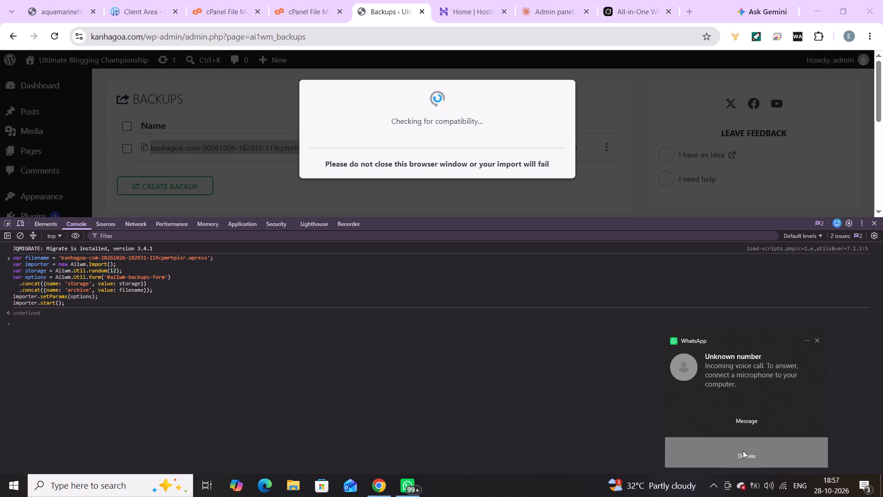
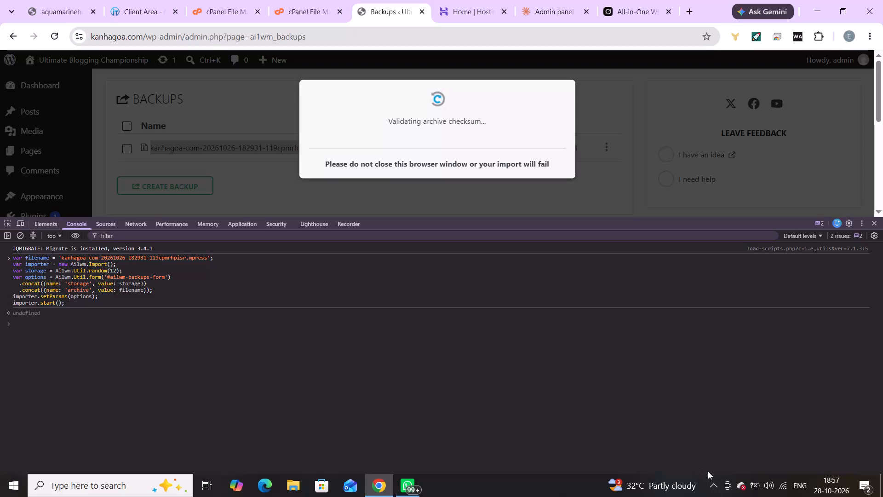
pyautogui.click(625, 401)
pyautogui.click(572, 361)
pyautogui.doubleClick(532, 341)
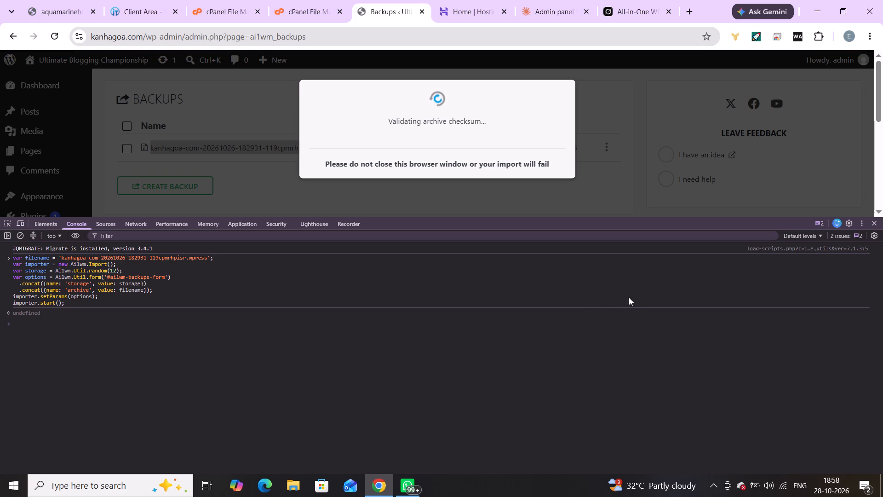
# Close the browser console and reload the Backups page, abandoning the running import.
pyautogui.click(868, 225)
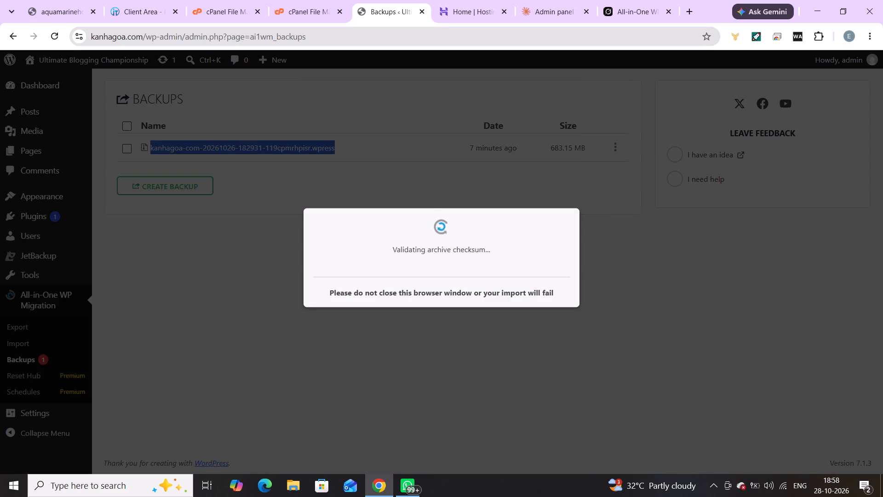
pyautogui.doubleClick(303, 184)
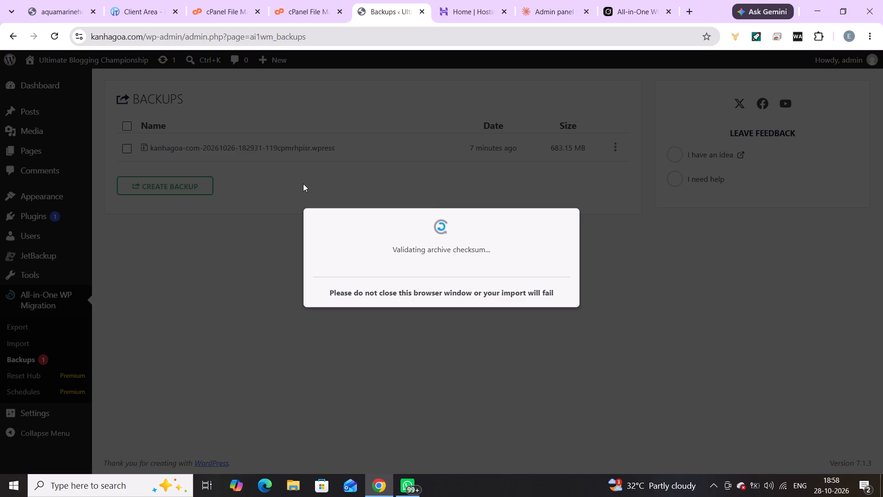
pyautogui.click(54, 40)
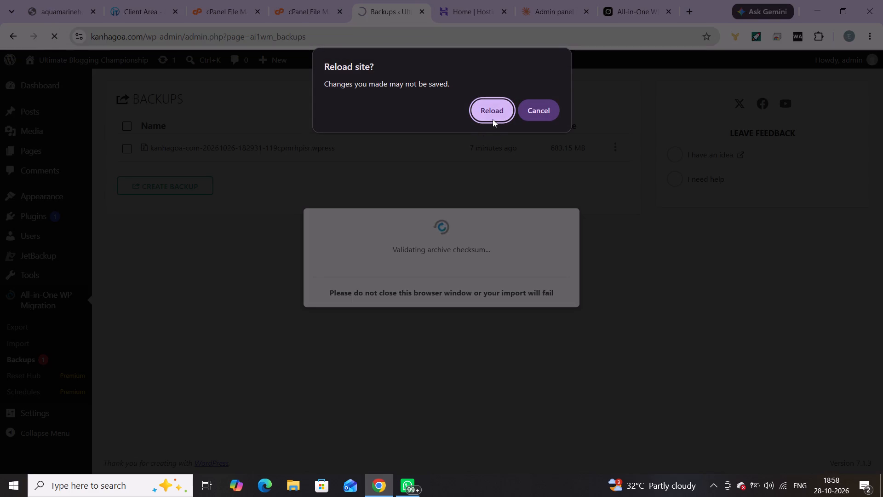
pyautogui.click(493, 119)
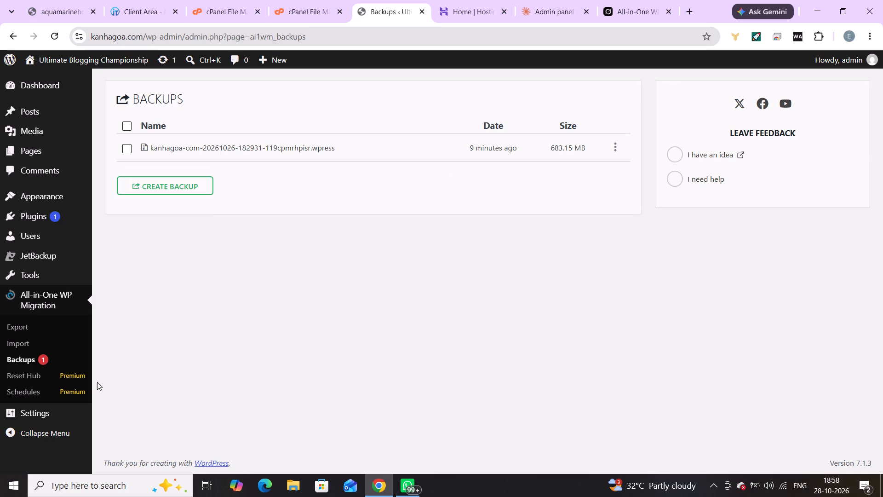
# Deactivate and delete the All-in-One WP Migration and Backup plugin from the installed plugins.
pyautogui.click(47, 220)
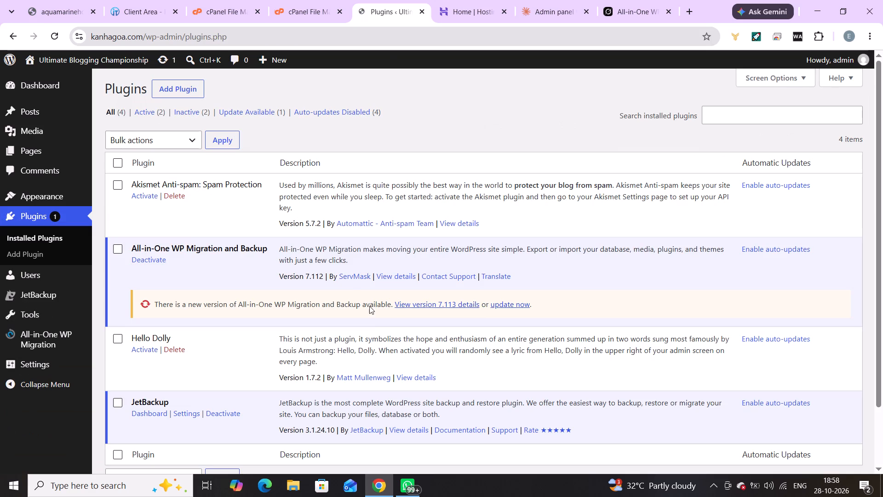
pyautogui.scroll(-1, 380, 317)
pyautogui.click(145, 261)
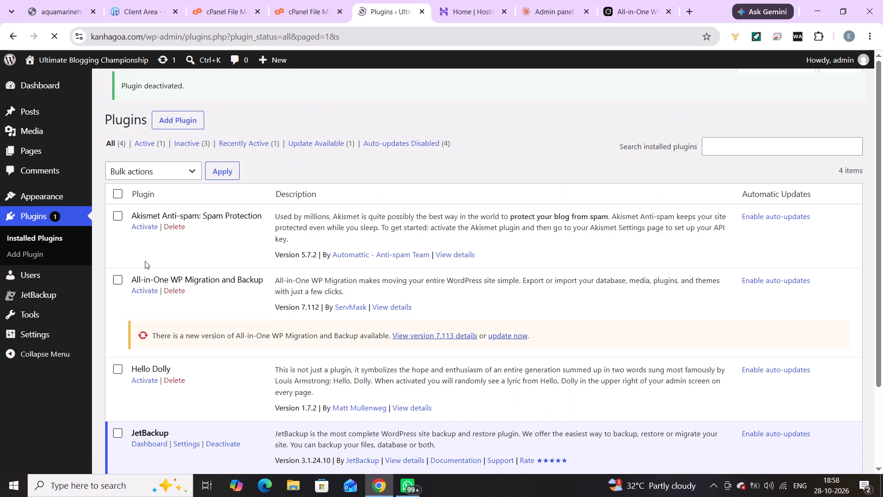
pyautogui.click(177, 295)
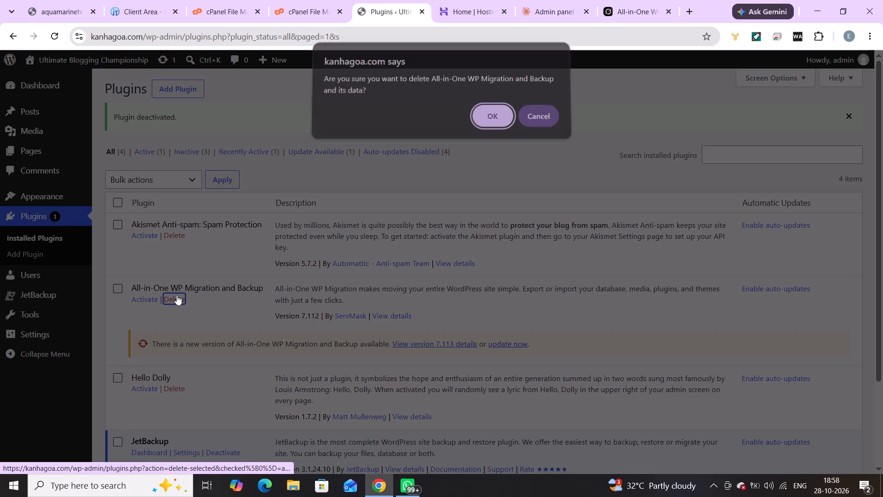
pyautogui.click(493, 121)
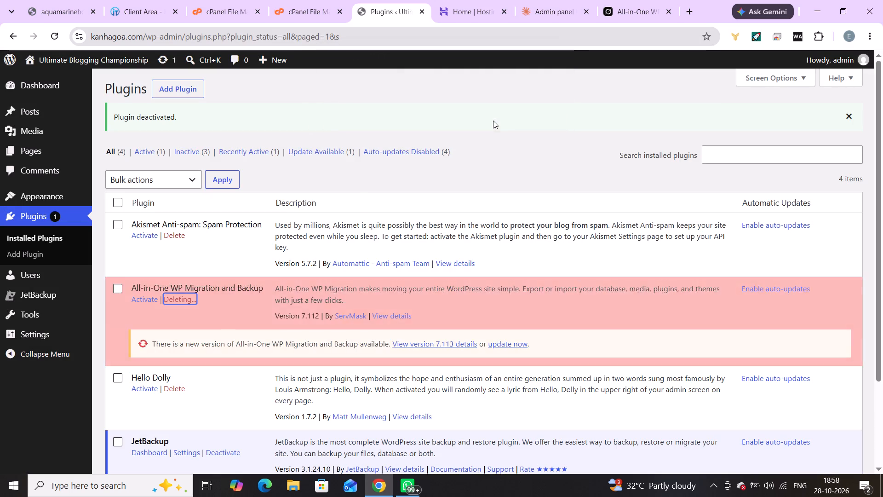
# Upload all-in-one-wp-migration-unlimited-main-main.zip from Downloads as a plugin, install it and activate it.
pyautogui.click(178, 88)
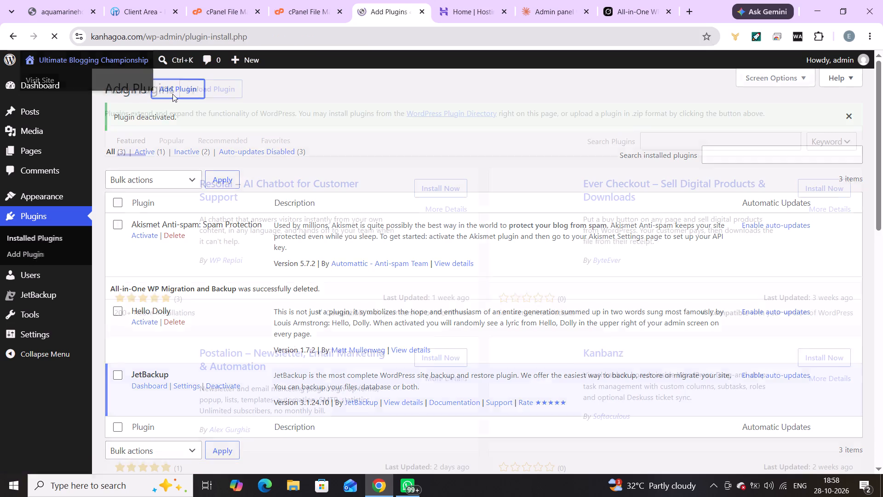
pyautogui.click(193, 95)
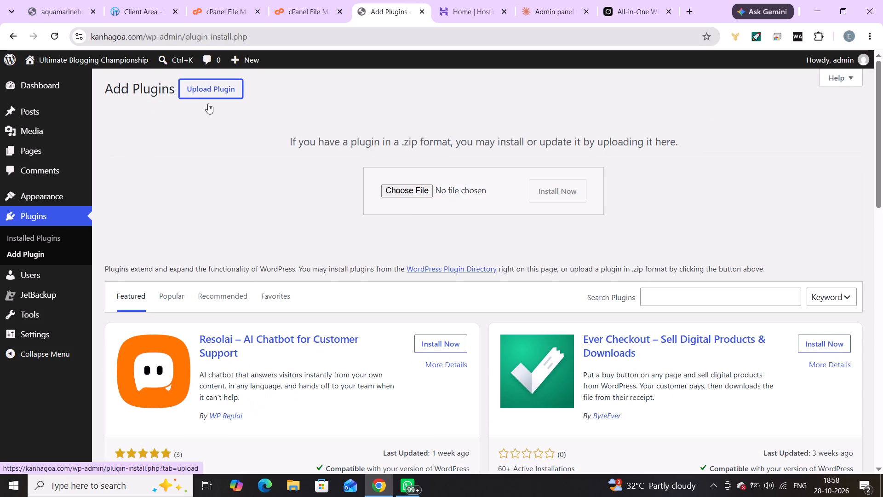
pyautogui.click(409, 191)
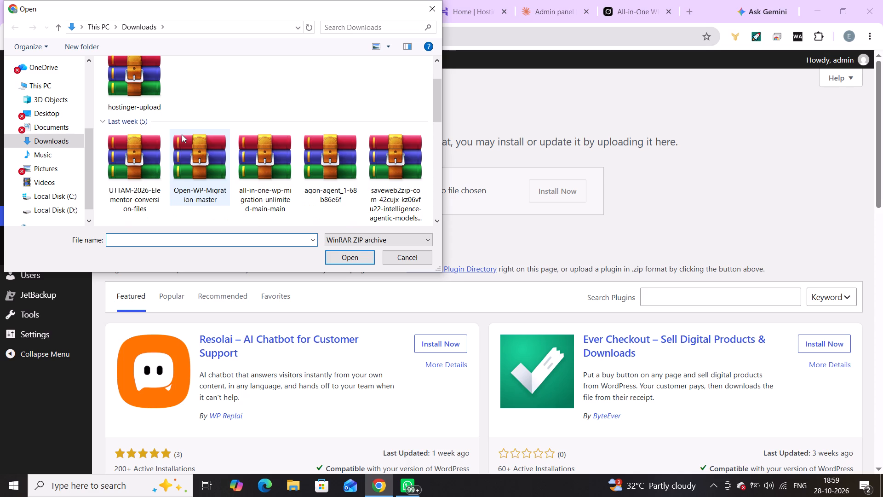
pyautogui.click(275, 173)
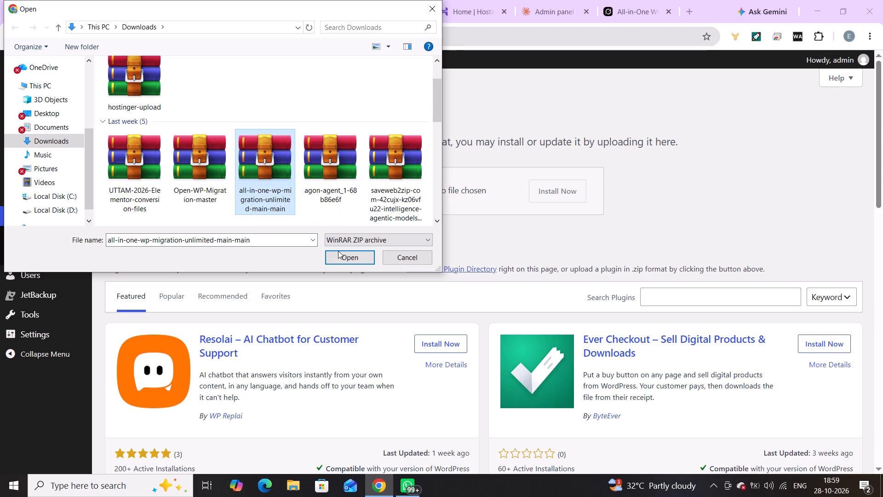
pyautogui.click(349, 256)
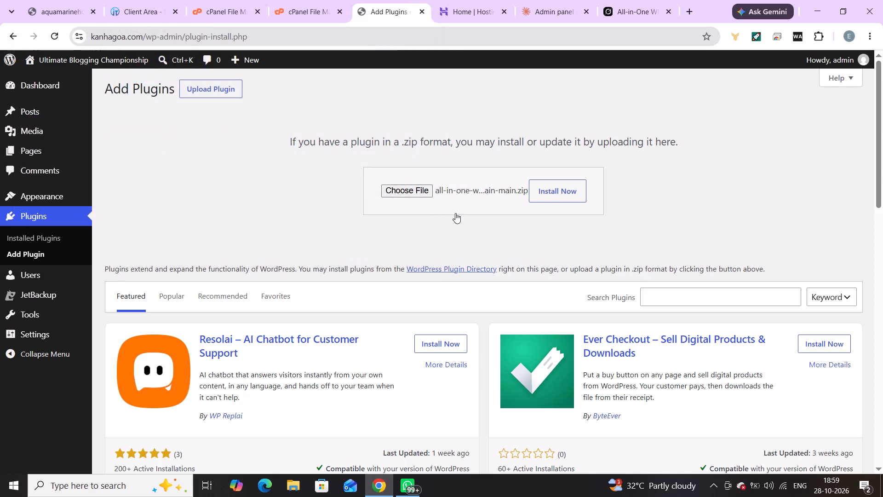
pyautogui.click(554, 196)
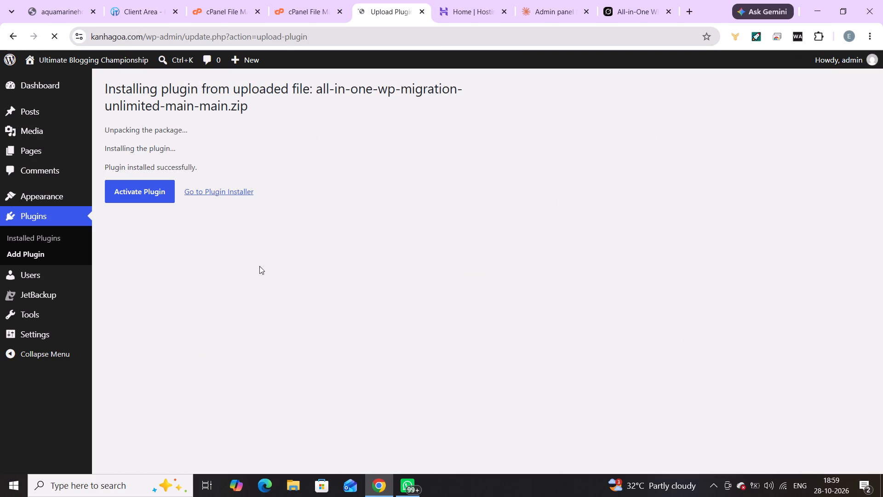
pyautogui.click(138, 198)
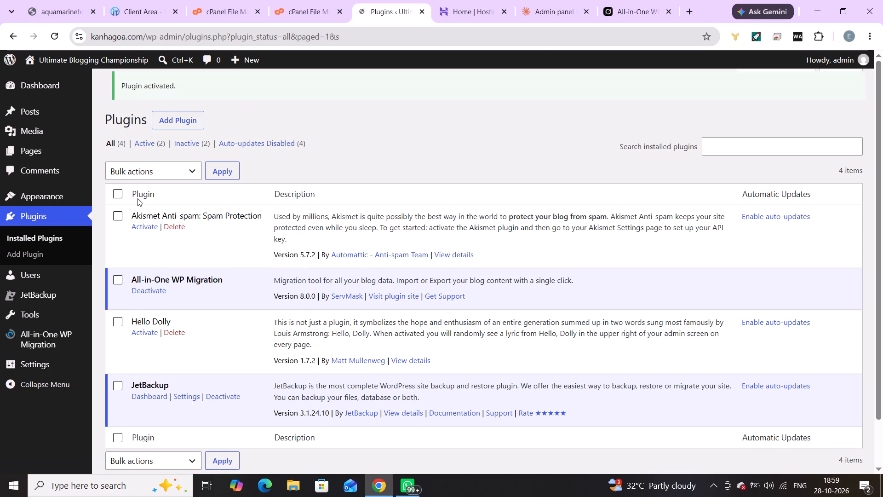
pyautogui.scroll(-1, 265, 362)
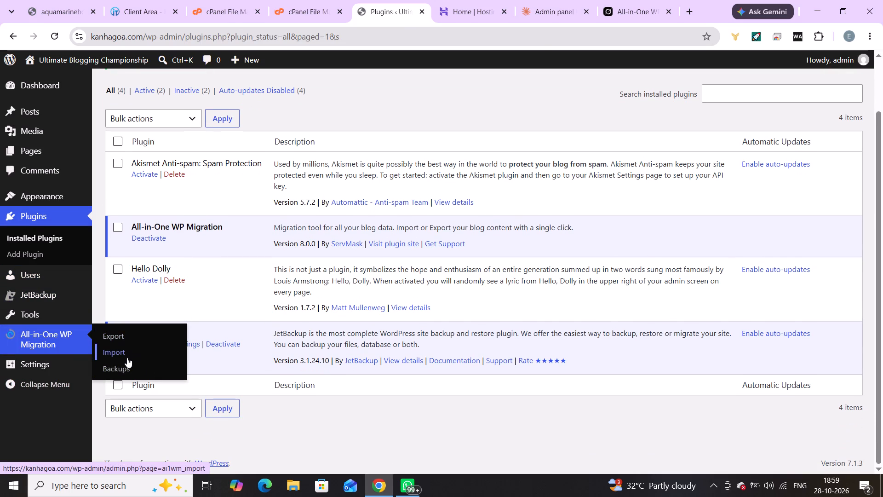
pyautogui.click(134, 371)
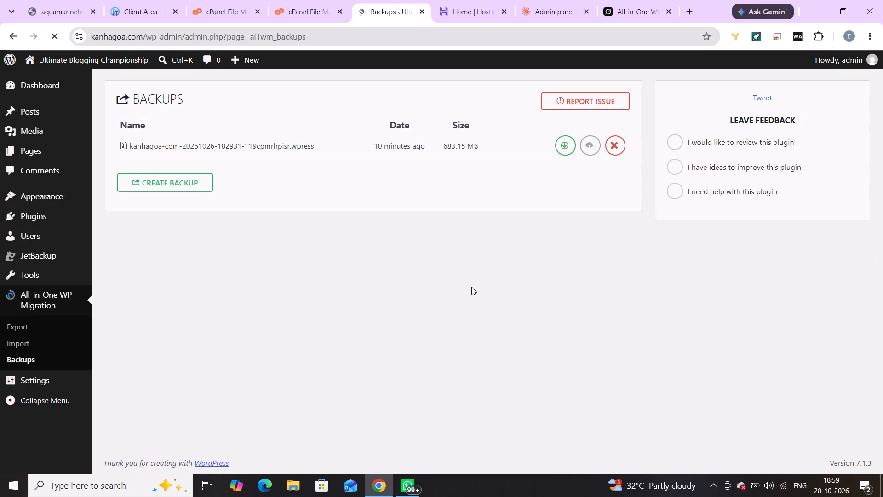
pyautogui.click(582, 144)
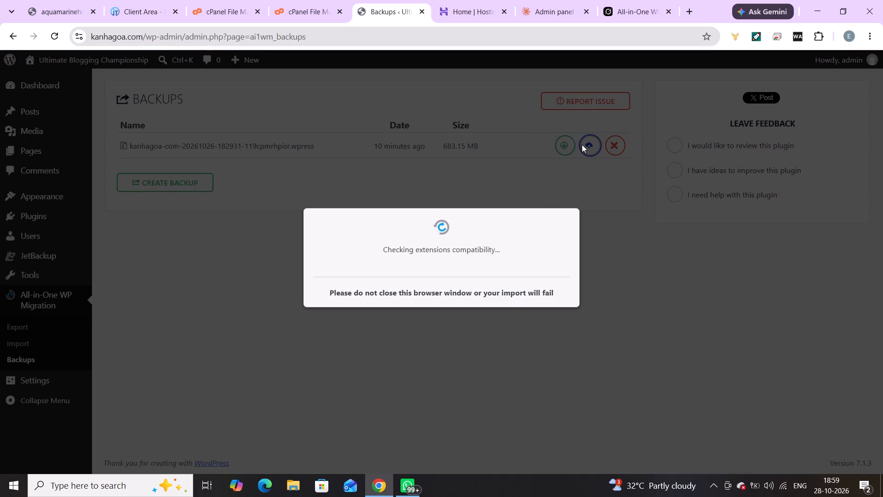
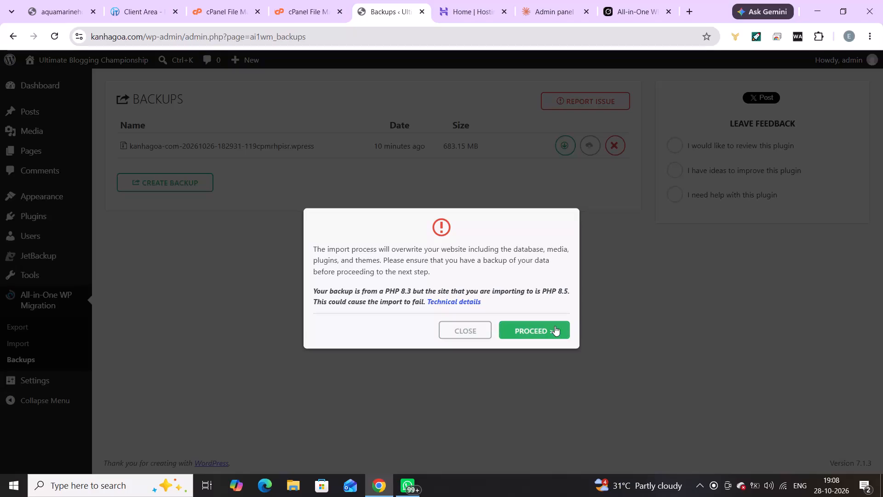
# Confirm overwriting the site's database, media, plugins and themes with the selected backup, despite the PHP version difference.
pyautogui.click(555, 326)
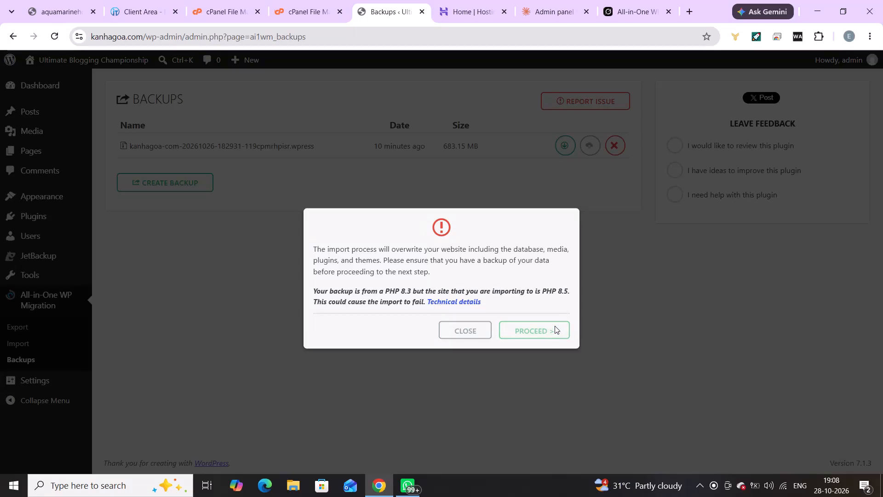
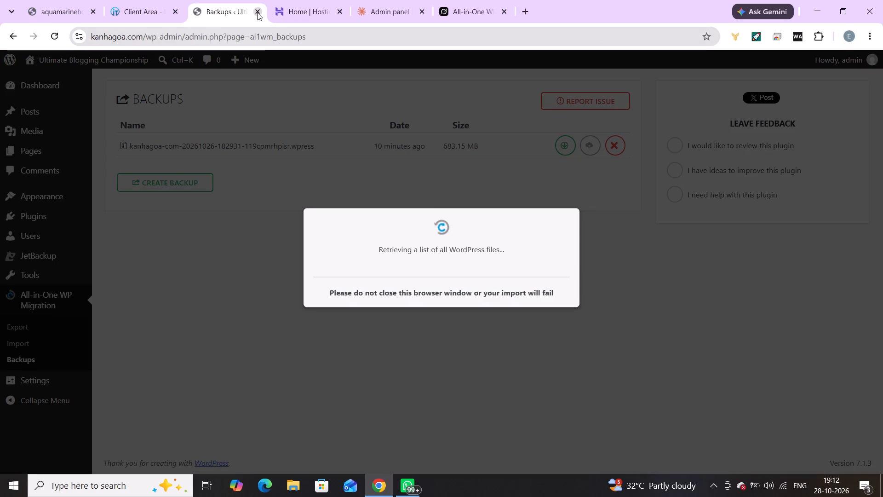
# Switch to the Host IT Smart client area showing the WordPress hosting product details.
pyautogui.click(153, 0)
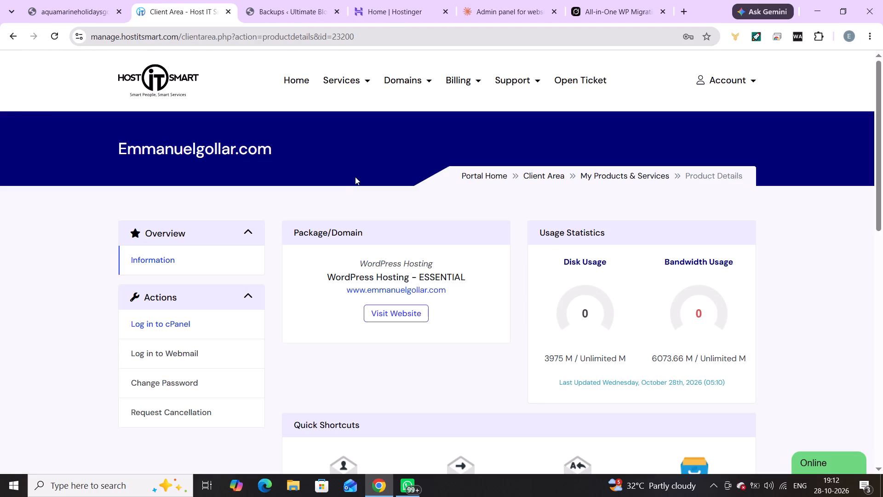
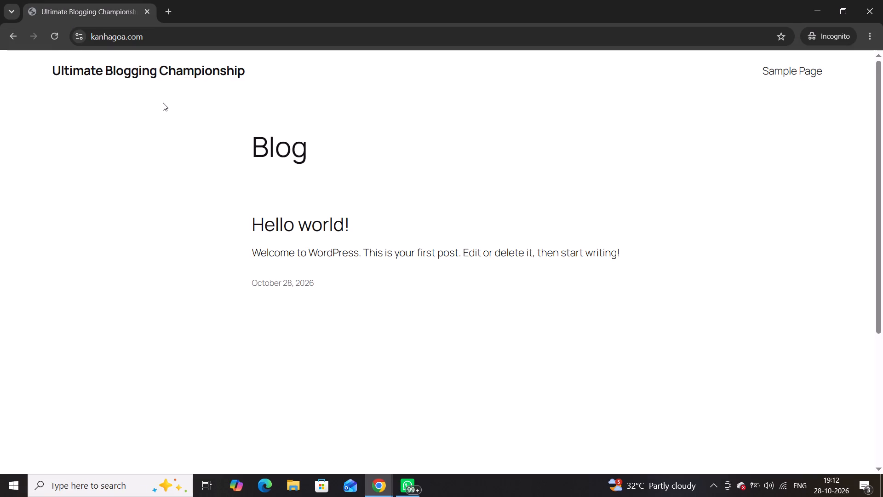
# Return to the kanhagoa.com Backups page and force a reload, abandoning the restore in progress.
pyautogui.hotkey('alt', 'Tab')
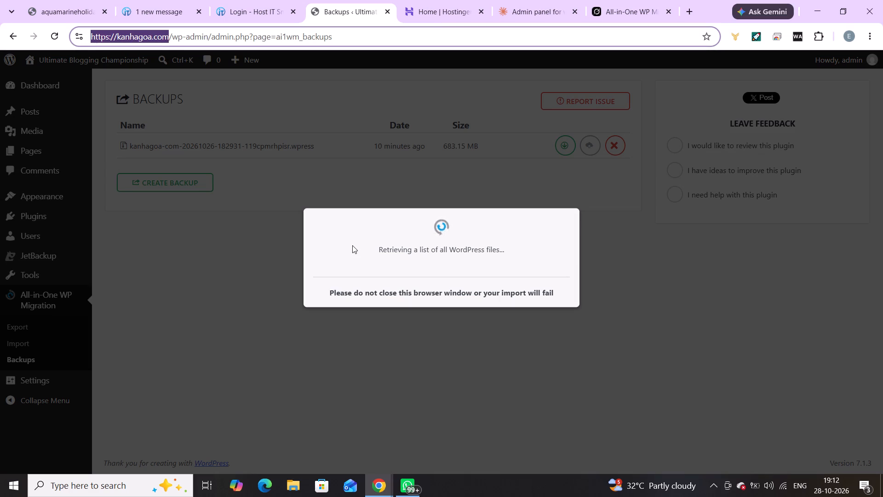
pyautogui.click(243, 267)
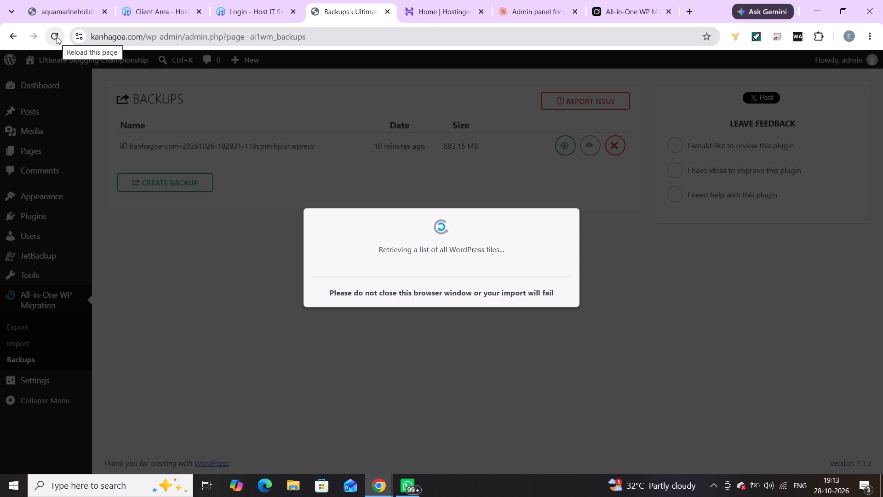
pyautogui.click(57, 36)
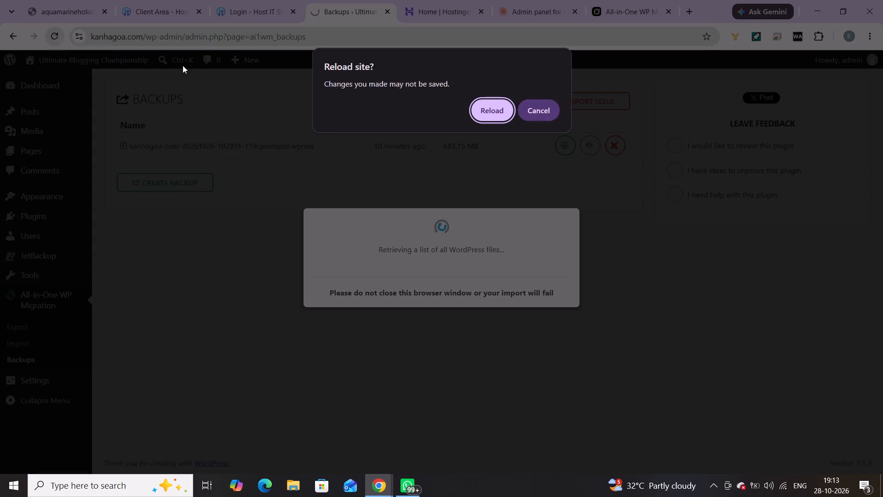
pyautogui.click(499, 120)
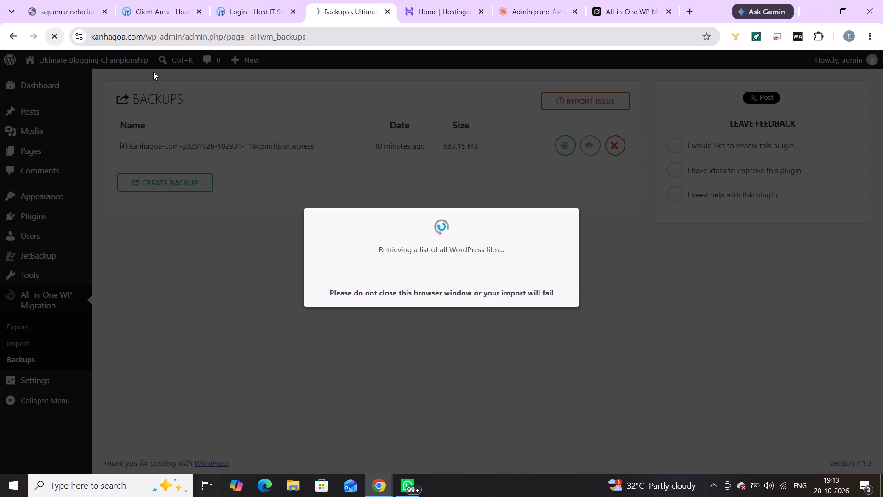
pyautogui.click(52, 33)
pyautogui.click(52, 33)
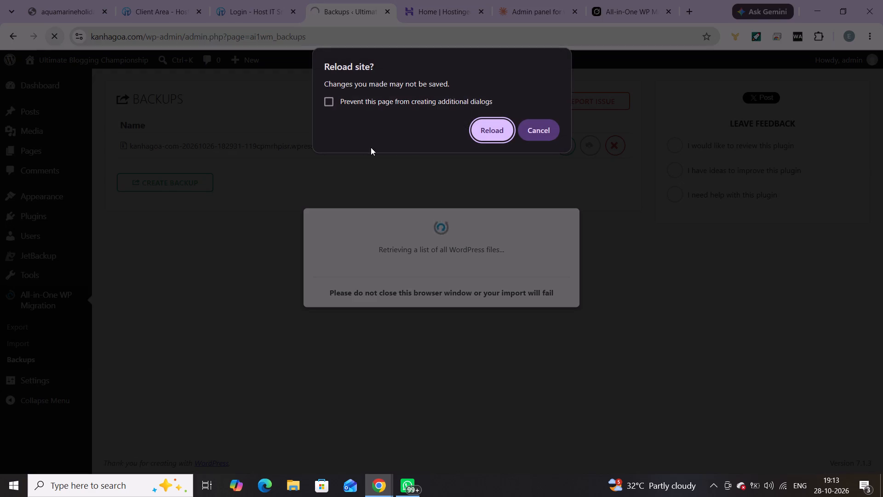
pyautogui.click(482, 126)
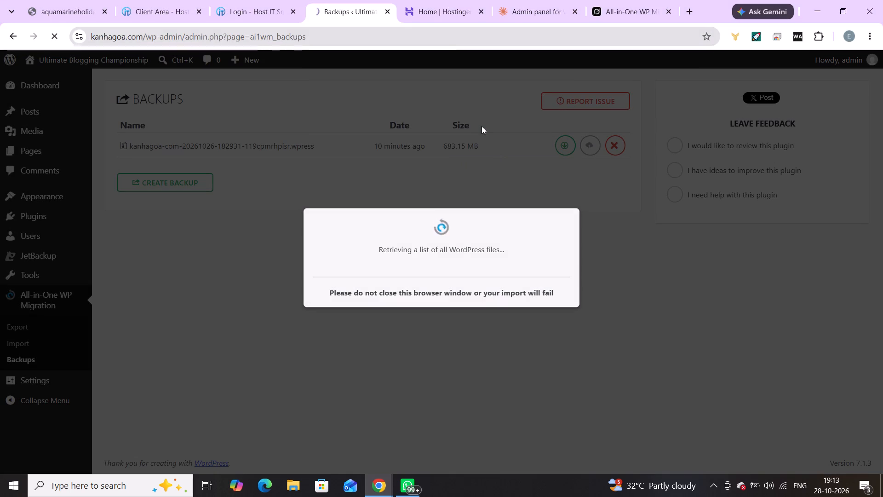
pyautogui.hotkey('ctrl', 'shift', 'r')
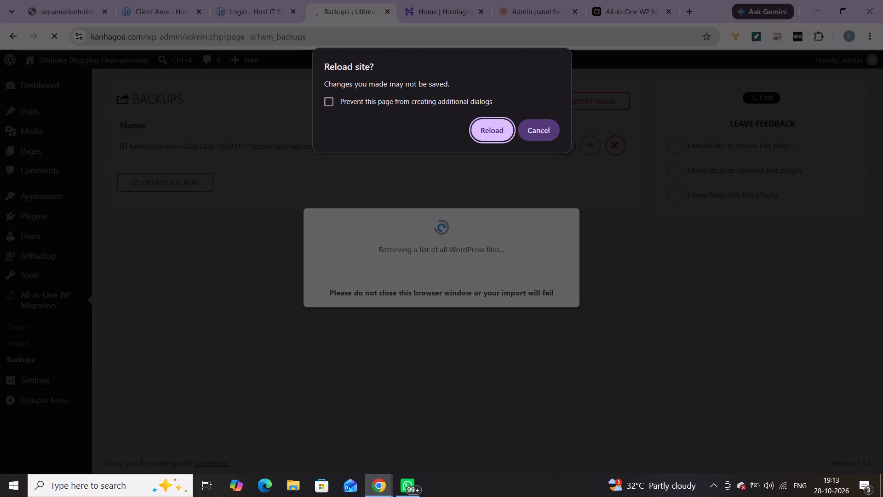
pyautogui.click(348, 114)
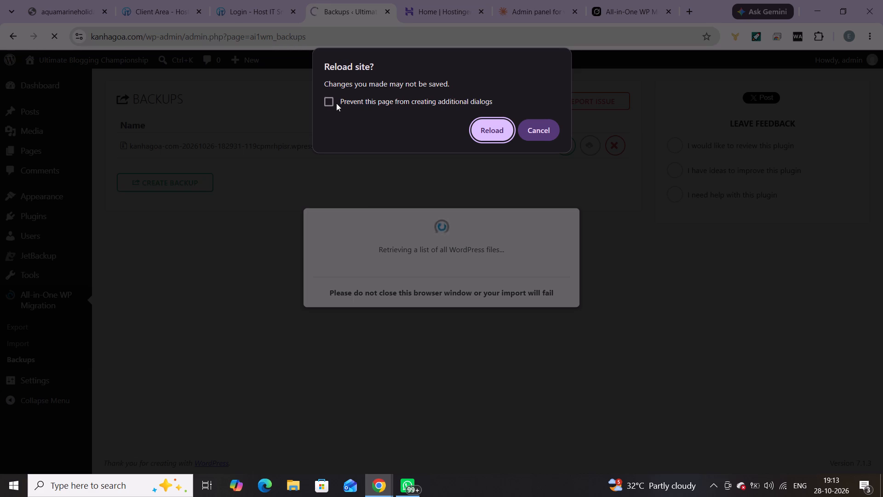
pyautogui.click(336, 103)
pyautogui.click(485, 120)
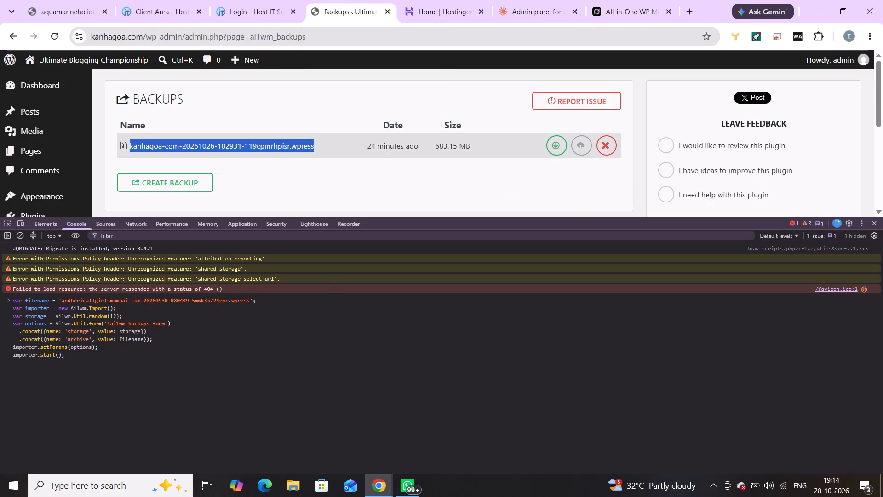
pyautogui.moveTo(130, 149); pyautogui.dragTo(131, 149)
pyautogui.hotkey('ctrl', 'c')
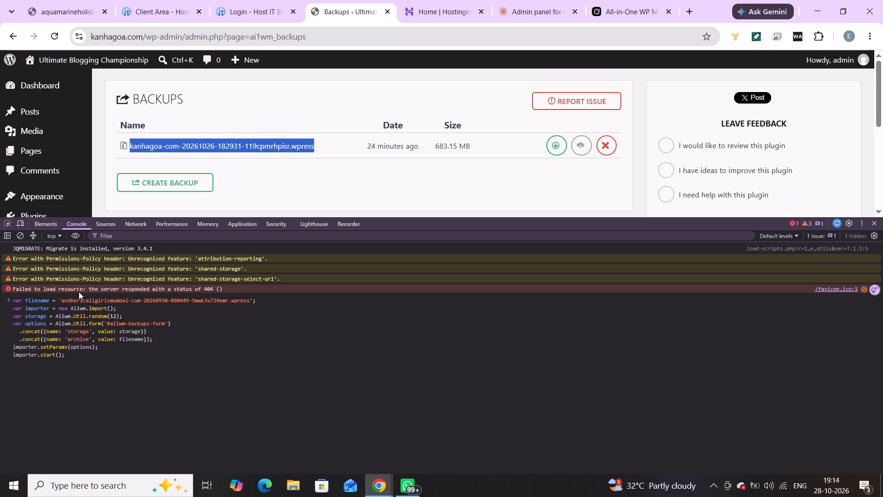
pyautogui.moveTo(62, 299); pyautogui.dragTo(252, 300)
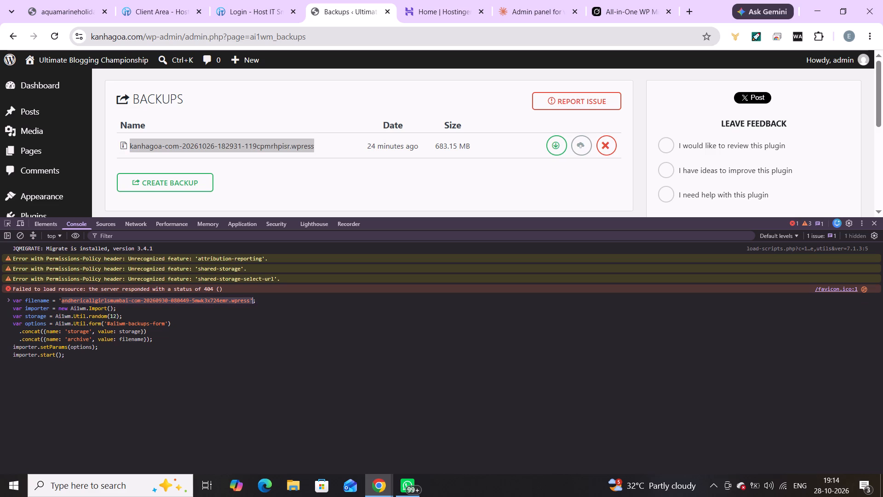
pyautogui.moveTo(252, 300); pyautogui.dragTo(248, 300)
pyautogui.hotkey('ctrl', 'space')
pyautogui.hotkey('ctrl', 'v')
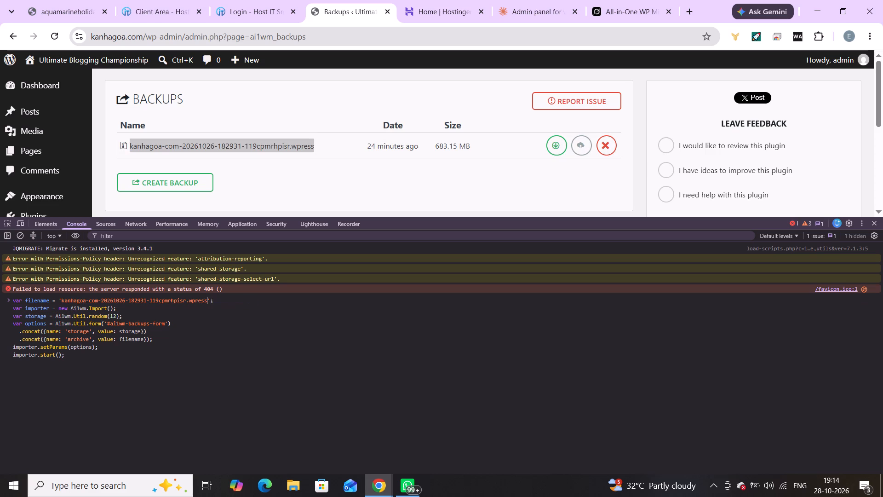
pyautogui.press('\\')
pyautogui.press('BackSpace')
pyautogui.press('Return')
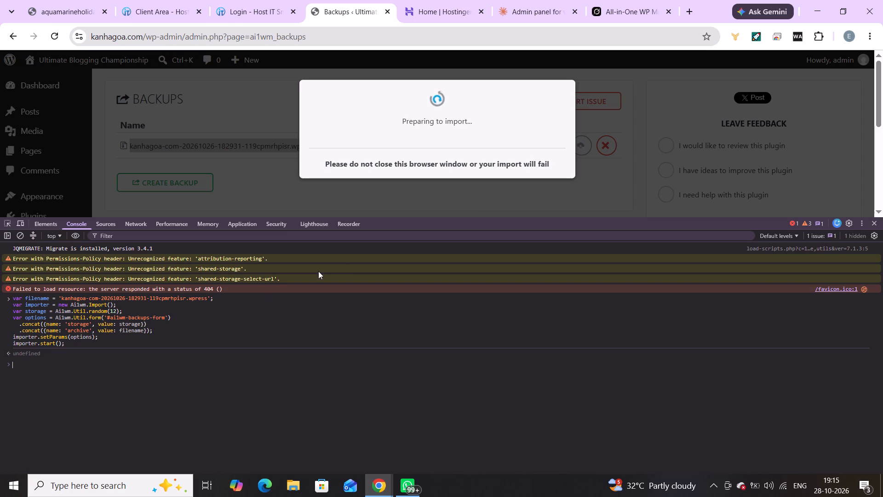
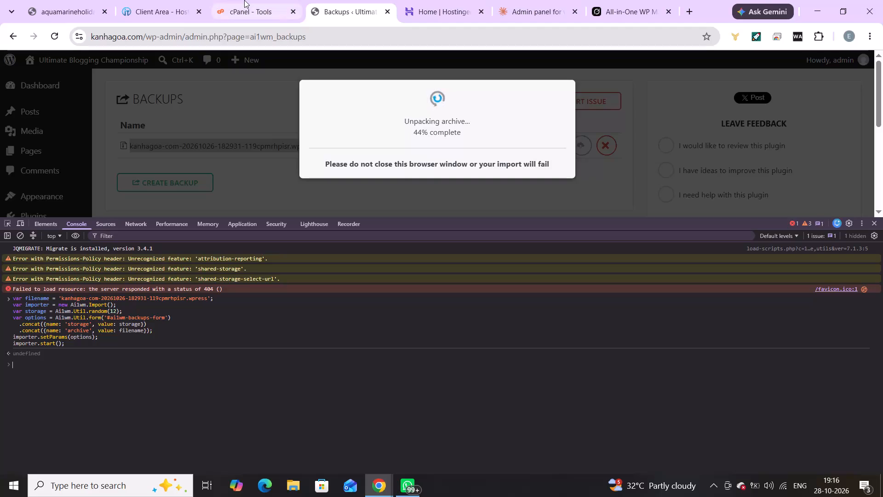
pyautogui.click(244, 0)
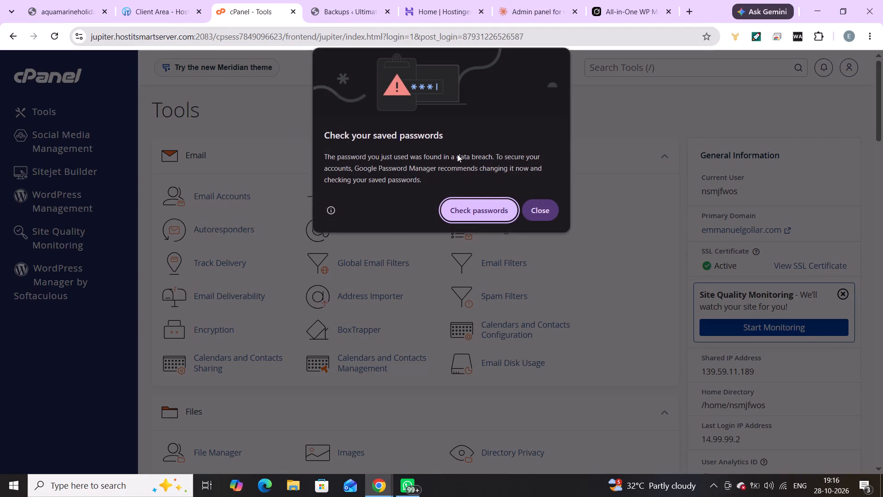
pyautogui.click(540, 208)
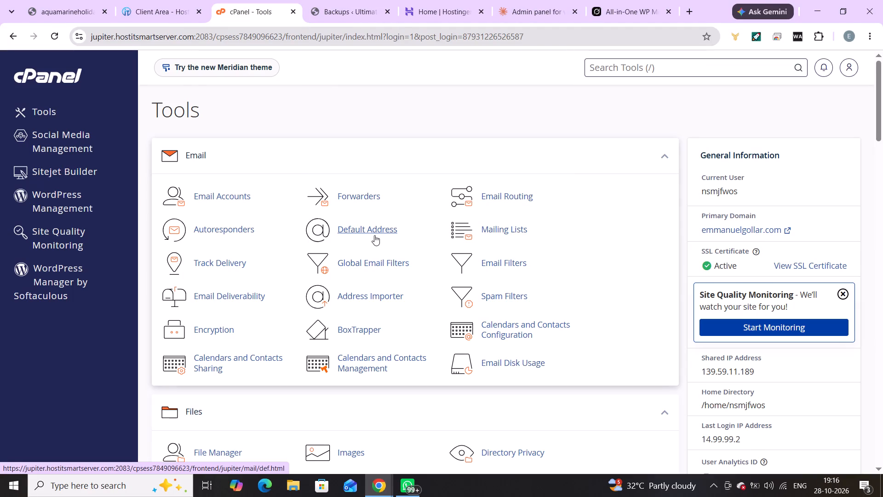
pyautogui.scroll(-2, 374, 235)
pyautogui.scroll(-3, 295, 294)
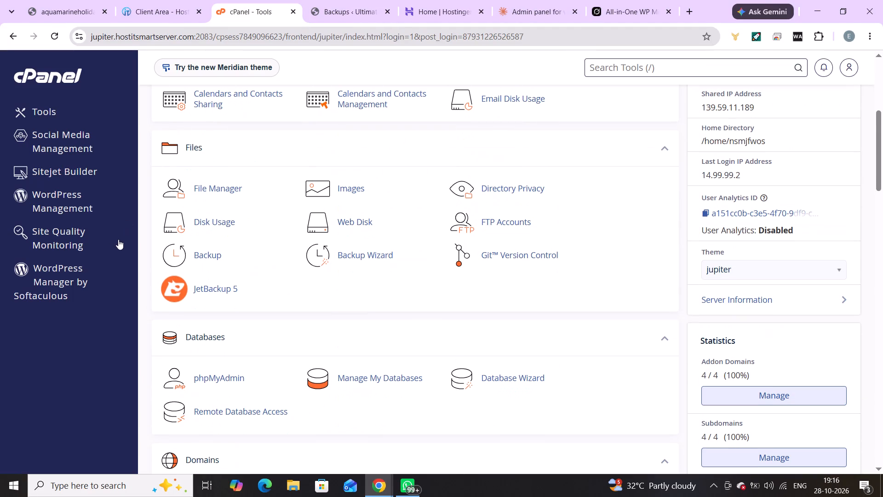
pyautogui.click(86, 203)
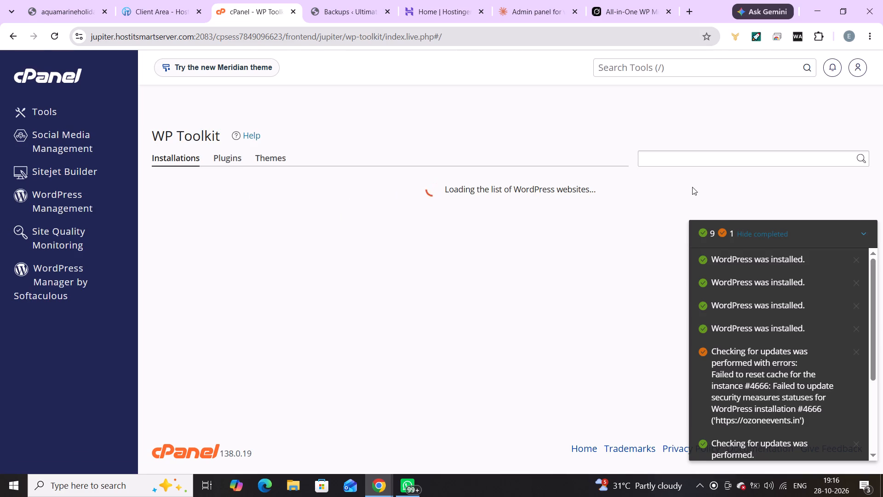
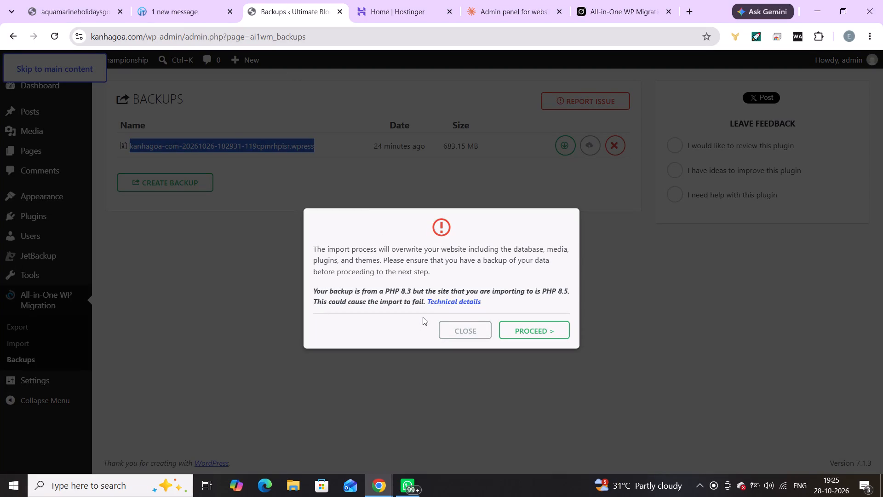
# Proceed with the kanhagoa.com backup restore, accepting the site overwrite and the PHP version difference.
pyautogui.click(516, 321)
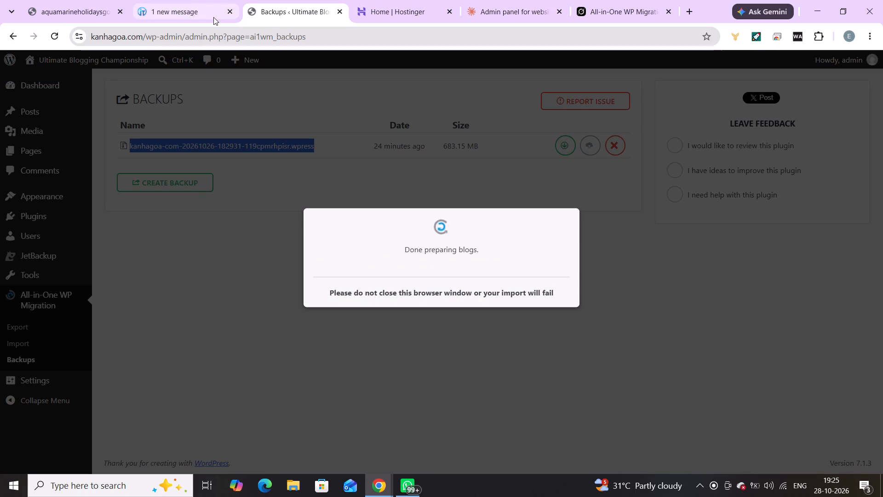
pyautogui.click(178, 0)
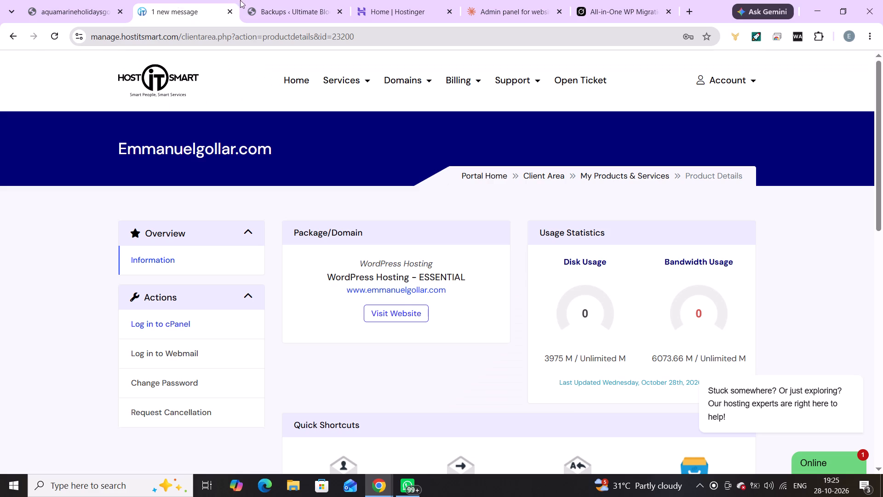
pyautogui.click(309, 0)
pyautogui.click(185, 19)
pyautogui.scroll(-2, 277, 318)
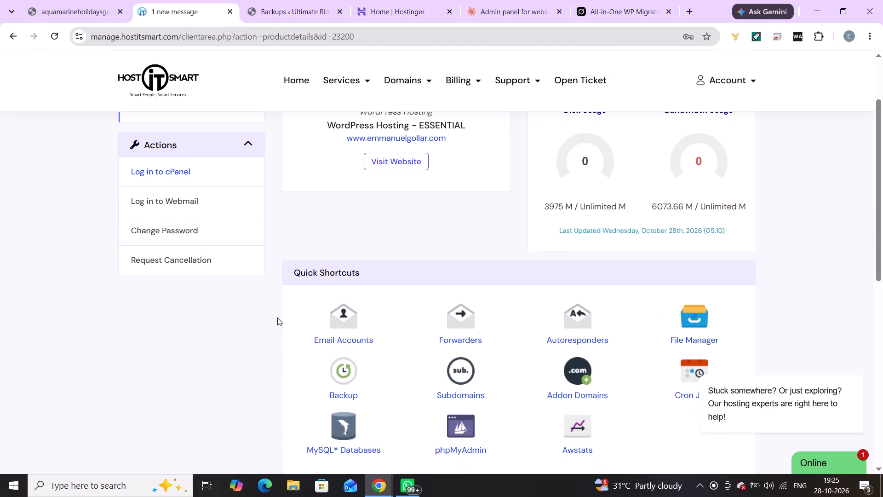
pyautogui.scroll(-3, 395, 328)
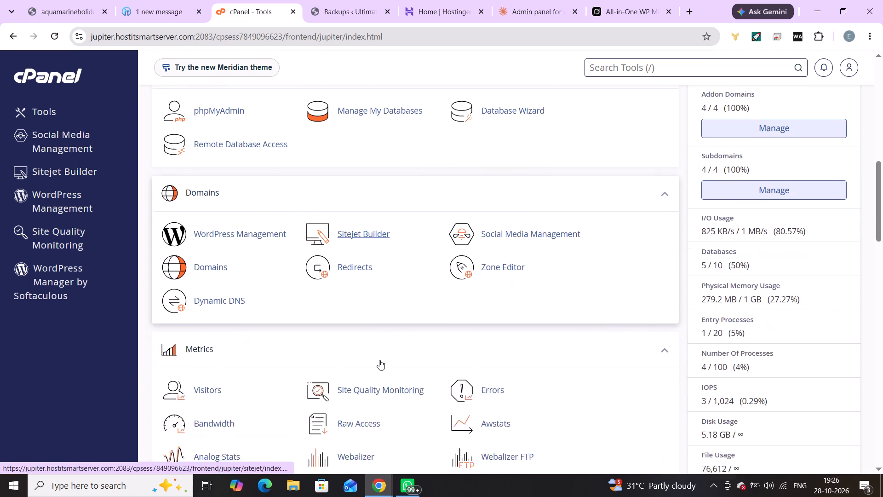
pyautogui.scroll(-1, 379, 360)
pyautogui.scroll(2, 379, 360)
pyautogui.scroll(-1, 379, 360)
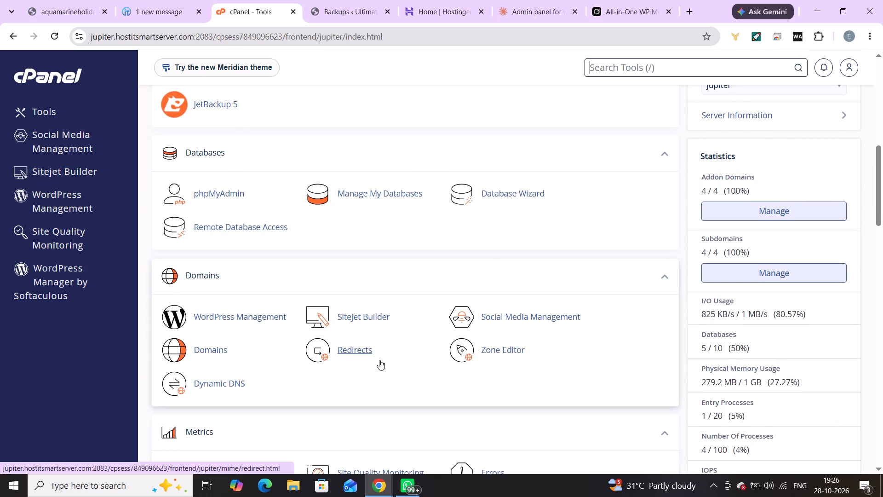
pyautogui.scroll(-2, 379, 360)
pyautogui.scroll(3, 379, 360)
pyautogui.scroll(-2, 379, 360)
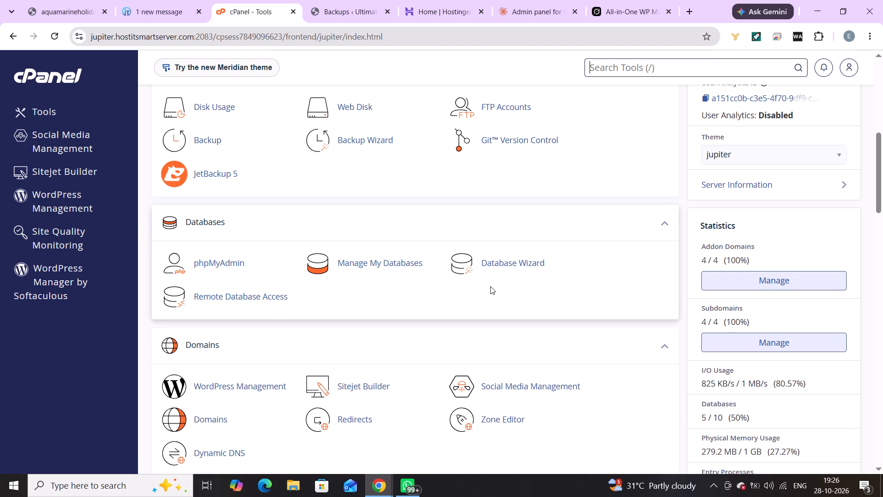
pyautogui.scroll(-1, 490, 286)
pyautogui.scroll(2, 490, 286)
pyautogui.scroll(-2, 490, 286)
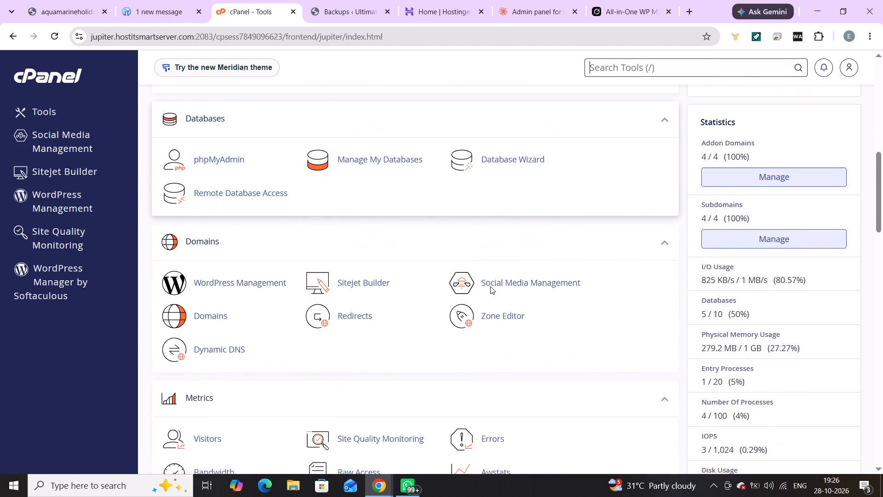
pyautogui.scroll(-2, 490, 286)
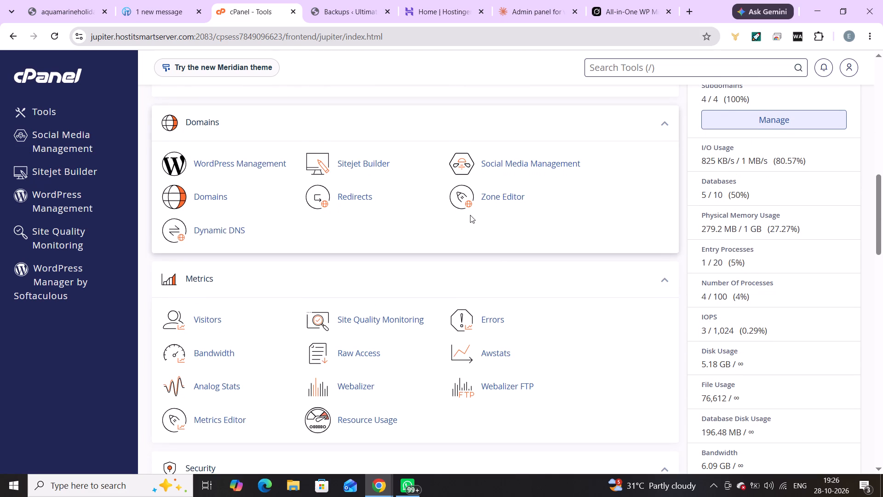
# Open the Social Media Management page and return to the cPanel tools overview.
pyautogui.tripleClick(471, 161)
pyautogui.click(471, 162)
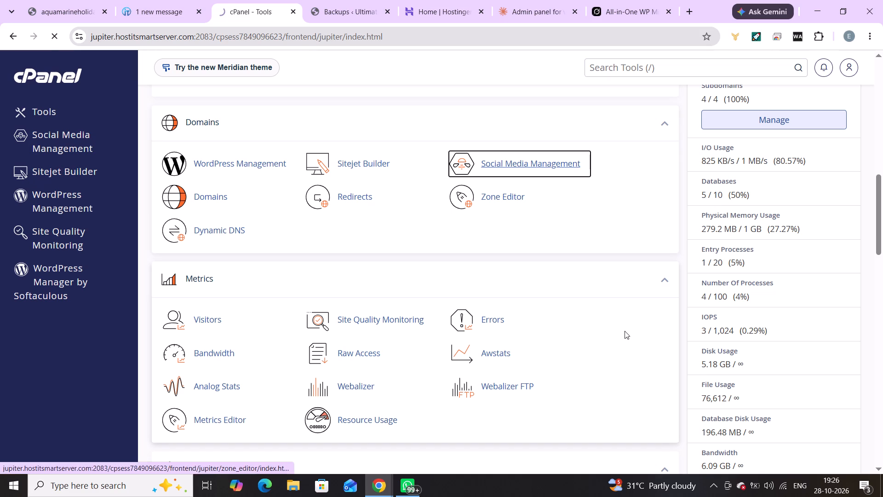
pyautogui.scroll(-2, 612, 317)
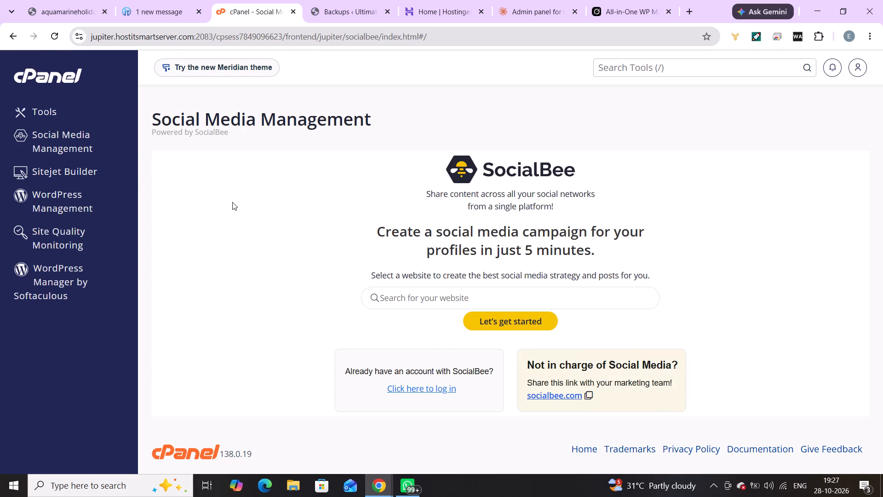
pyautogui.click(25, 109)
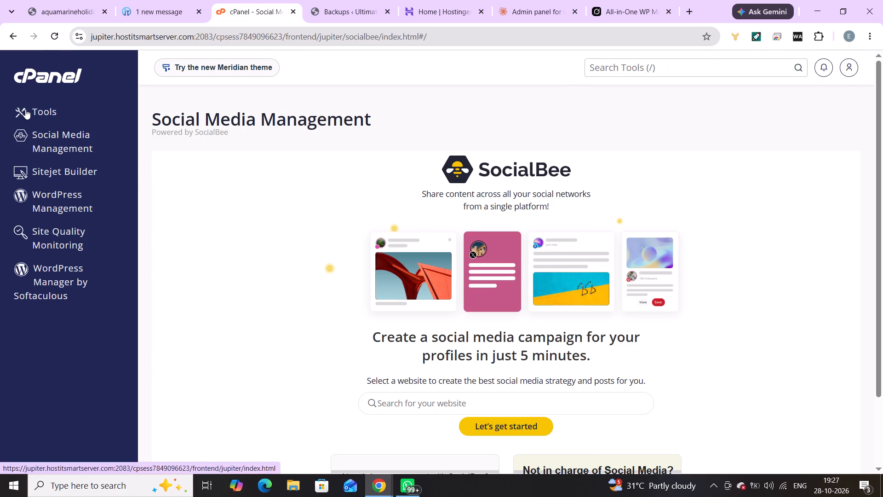
# Look through the Files, Databases, Domains, Metrics and Security sections of the cPanel tools overview.
pyautogui.scroll(-3, 459, 290)
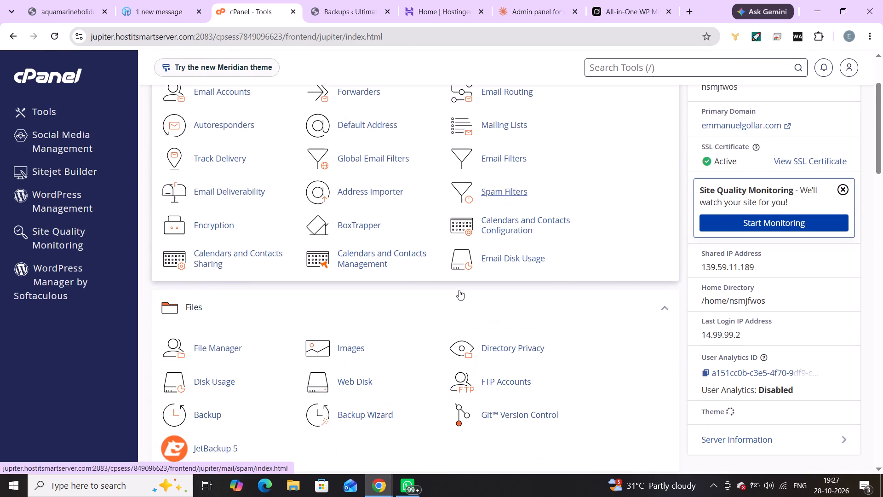
pyautogui.scroll(-9, 459, 290)
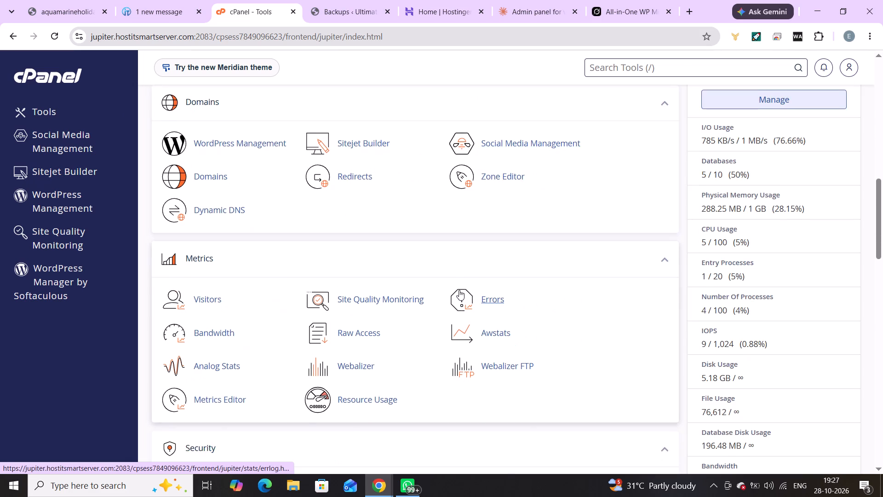
pyautogui.scroll(-1, 459, 290)
pyautogui.scroll(1, 459, 290)
pyautogui.scroll(-2, 459, 290)
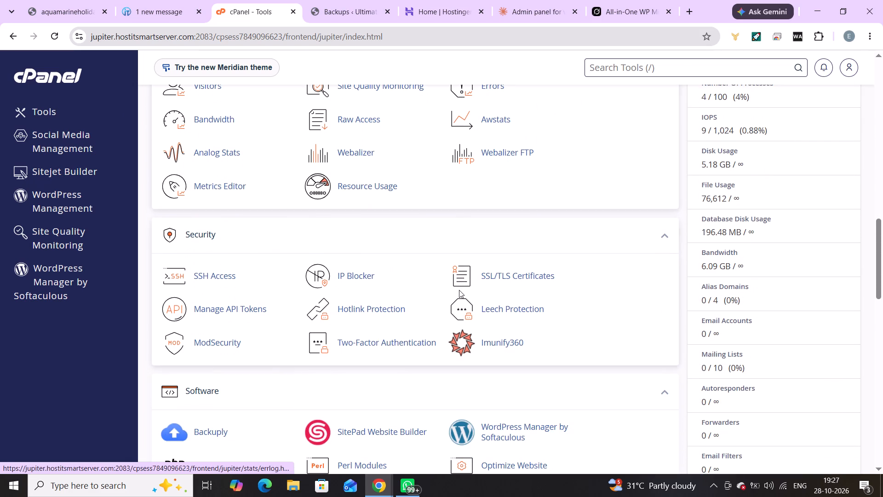
pyautogui.scroll(2, 459, 290)
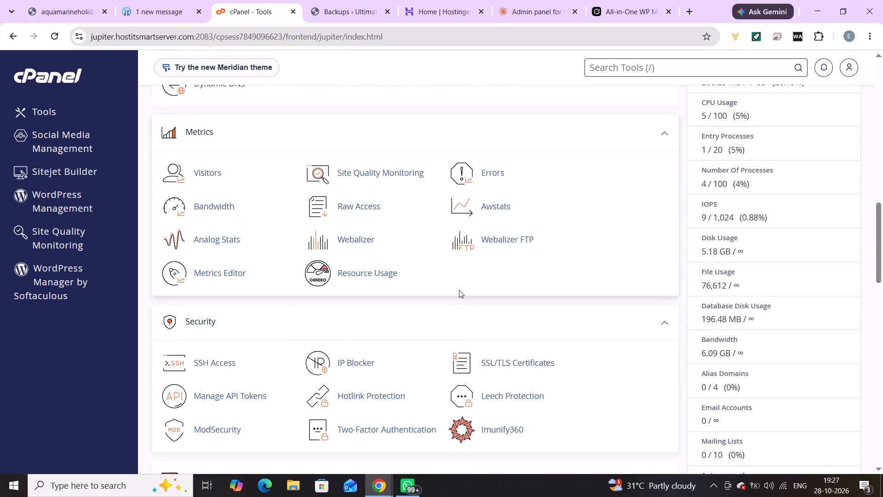
pyautogui.scroll(-1, 459, 290)
pyautogui.scroll(1, 459, 290)
pyautogui.scroll(-1, 459, 290)
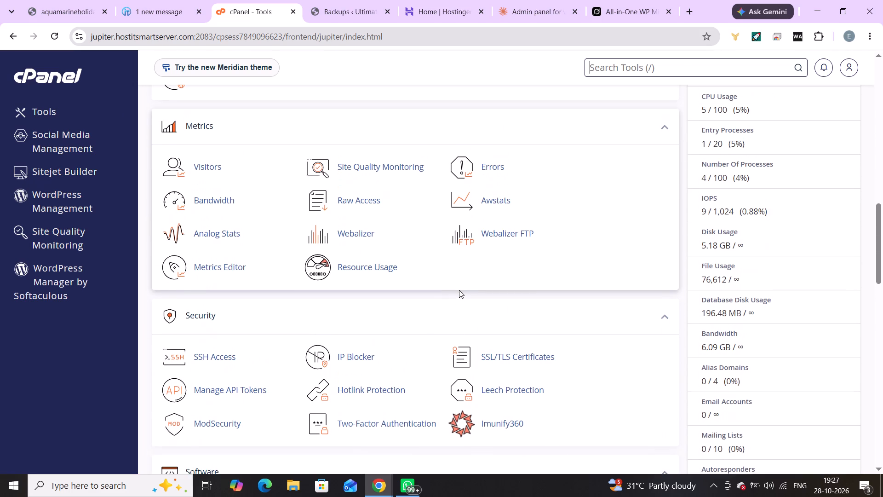
pyautogui.scroll(4, 459, 290)
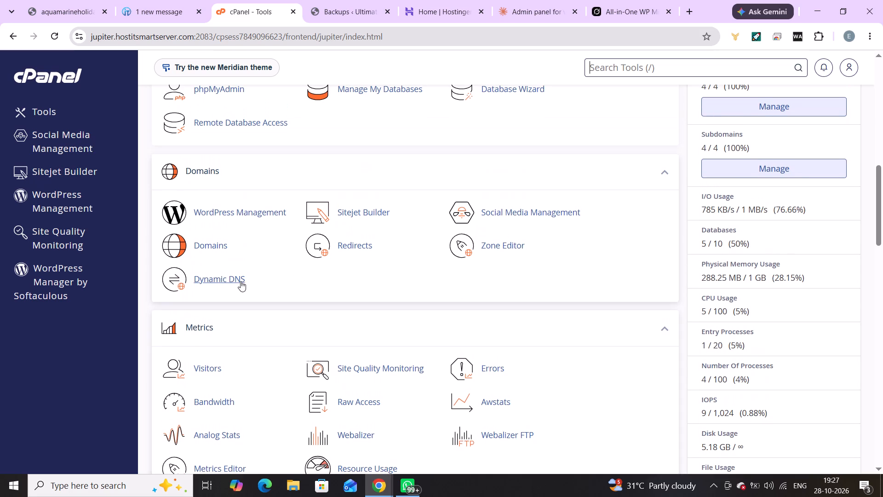
pyautogui.scroll(2, 316, 297)
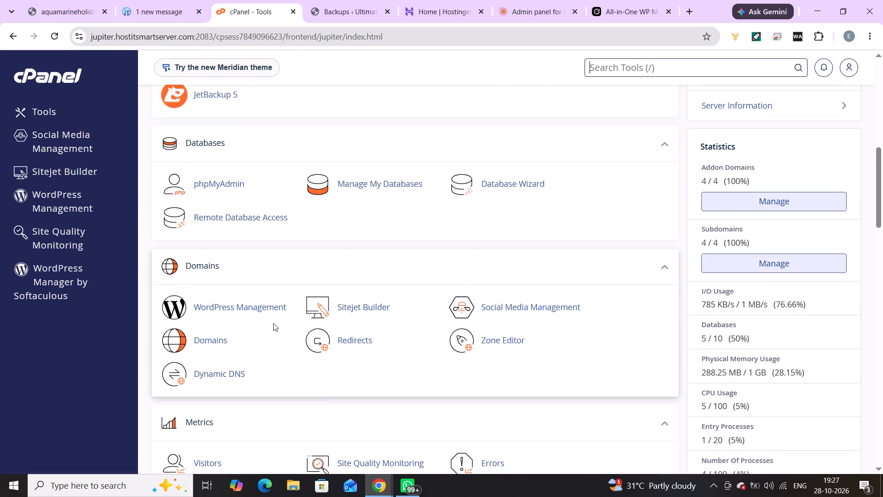
pyautogui.scroll(2, 329, 319)
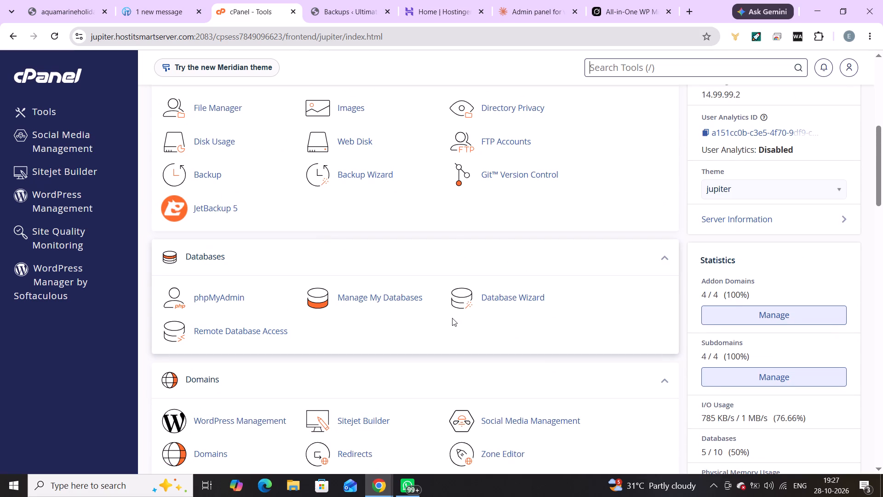
pyautogui.scroll(1, 541, 363)
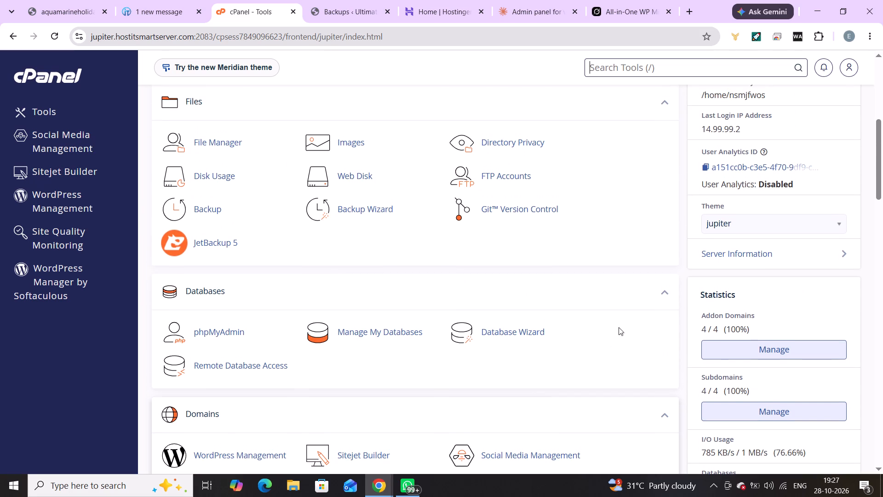
pyautogui.scroll(1, 628, 266)
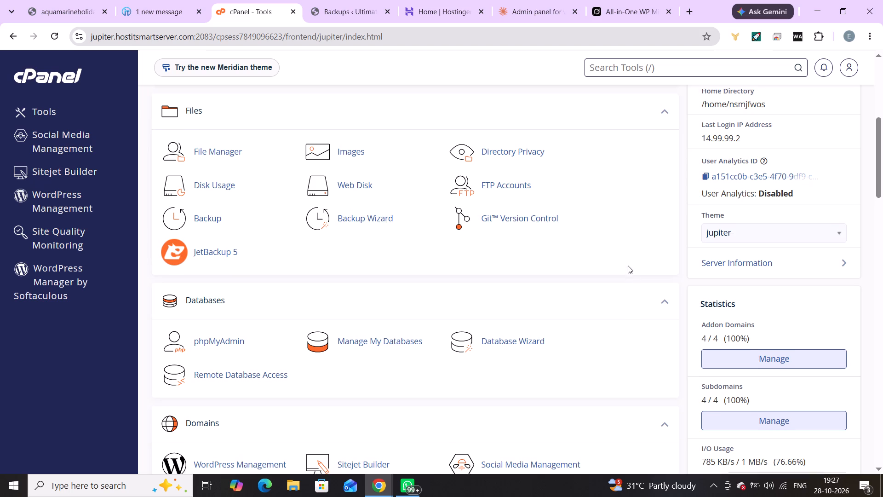
pyautogui.scroll(2, 628, 266)
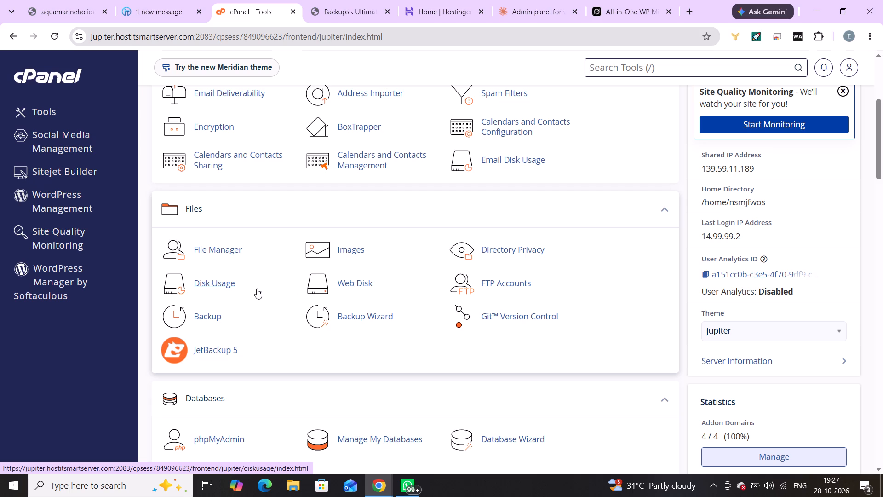
# Open the account's Disk Usage page and return to the cPanel tools overview.
pyautogui.click(235, 278)
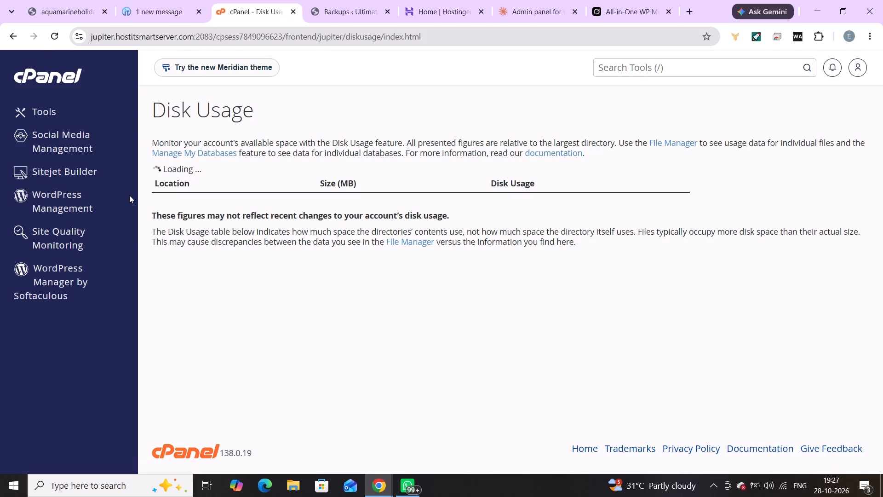
pyautogui.click(43, 111)
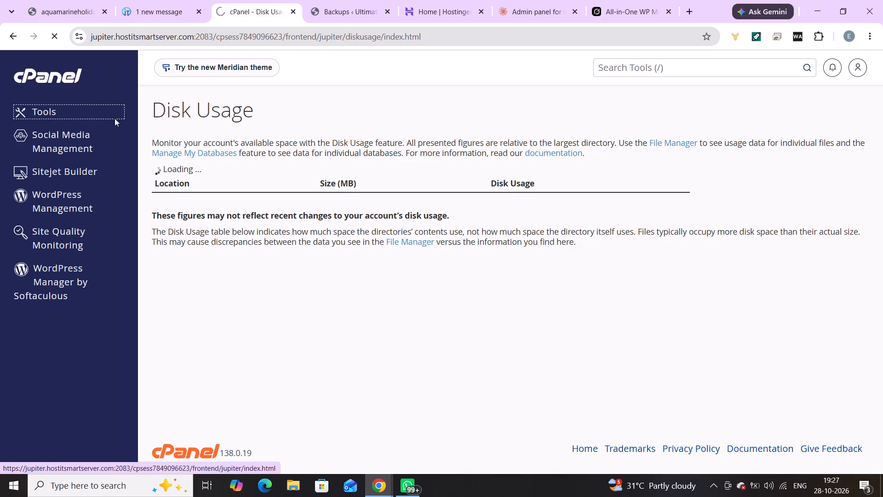
pyautogui.scroll(-1, 419, 208)
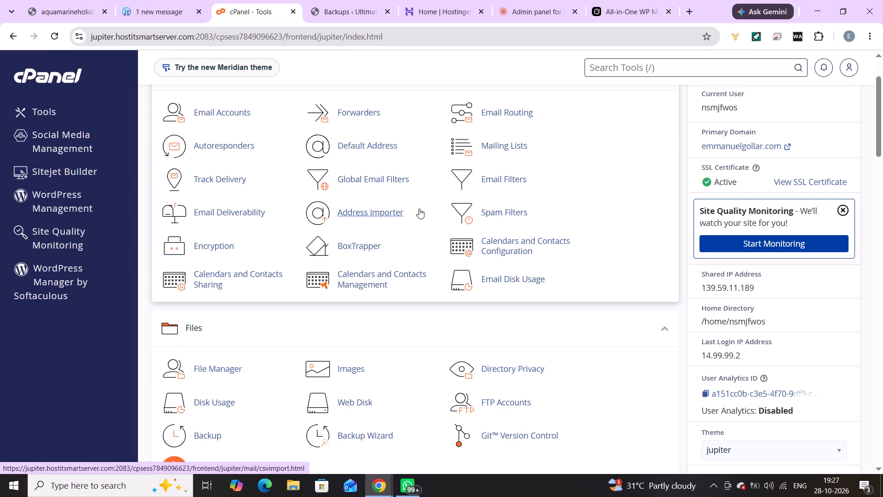
pyautogui.scroll(-2, 408, 252)
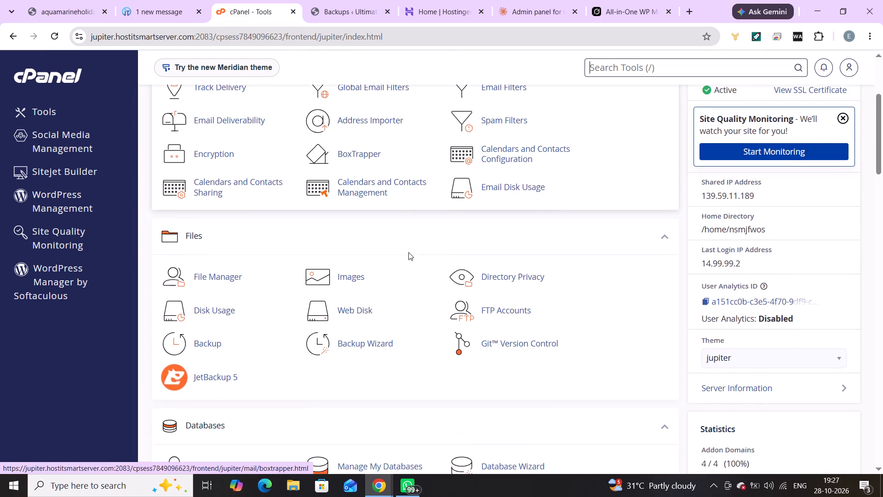
pyautogui.scroll(-2, 408, 252)
pyautogui.scroll(-1, 560, 296)
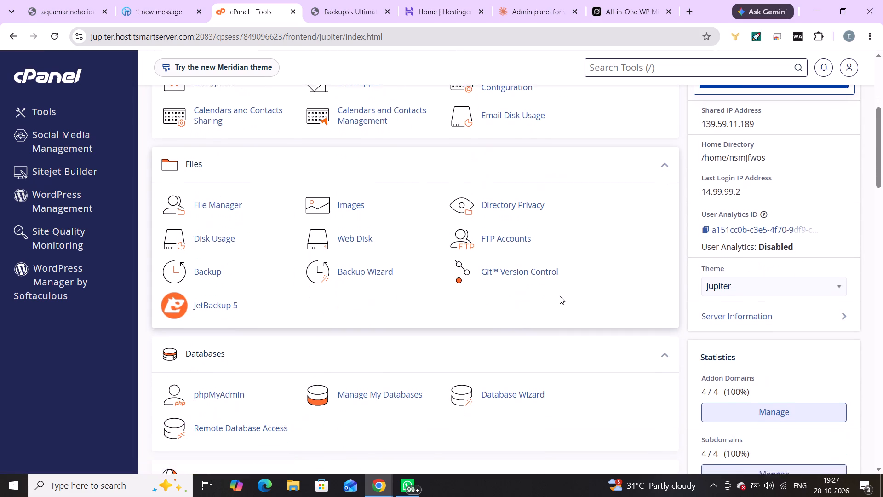
pyautogui.scroll(-1, 560, 296)
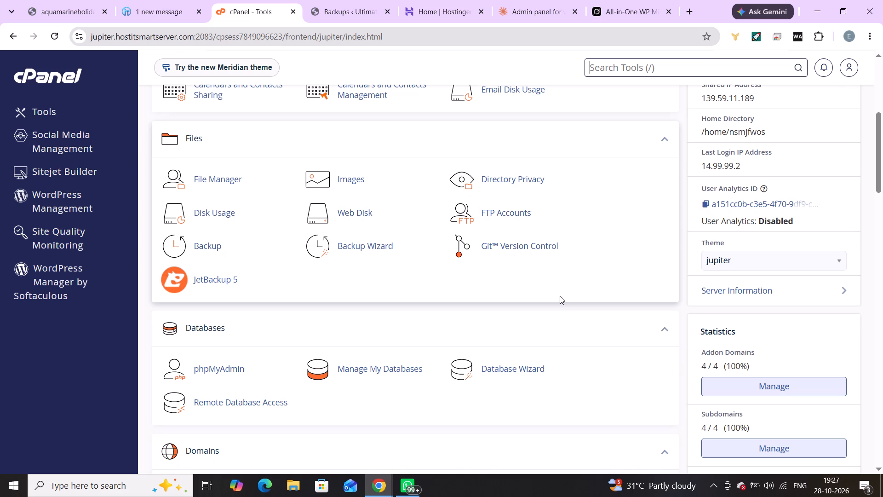
pyautogui.scroll(-3, 560, 296)
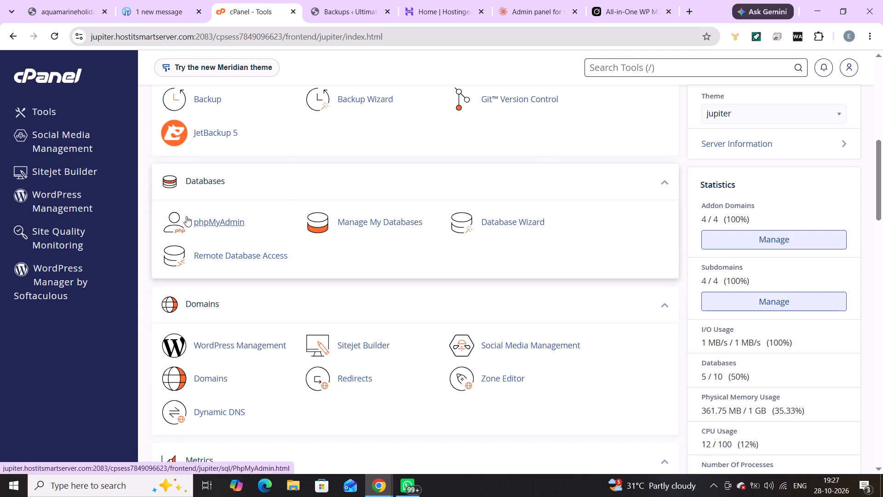
pyautogui.scroll(-1, 208, 222)
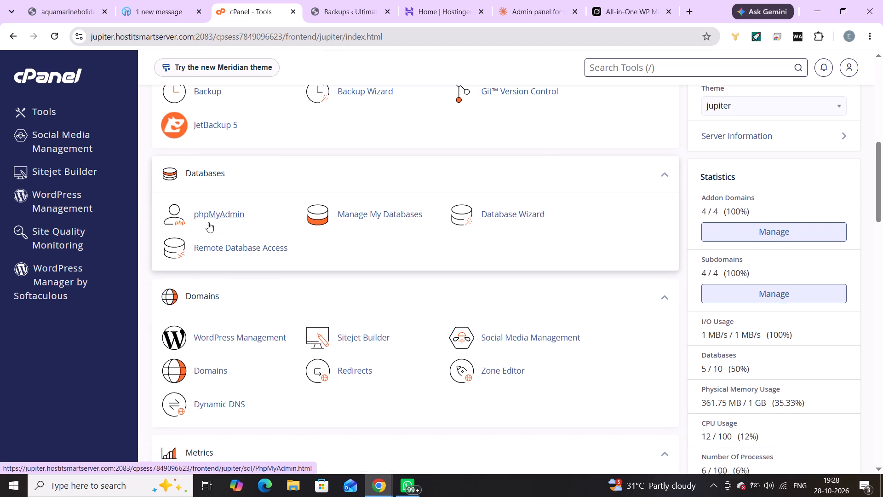